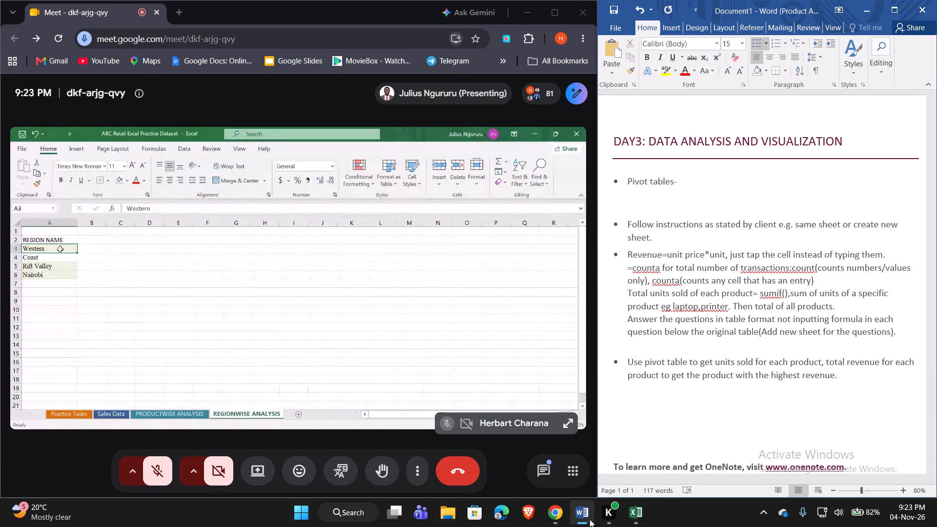
Switch to the ABC Retail Excel Practice Dataset workbook and review the client's questions on the Practice Tasks sheet.
click(638, 517)
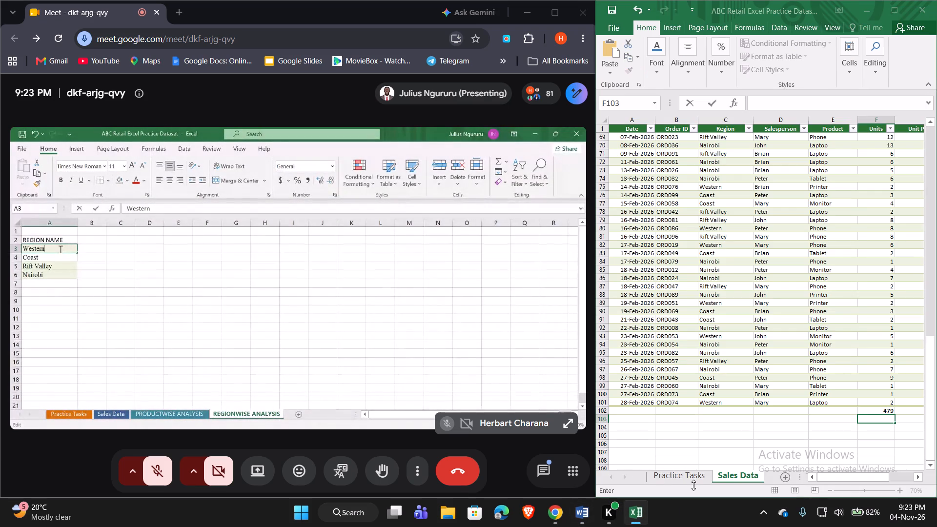
click(675, 476)
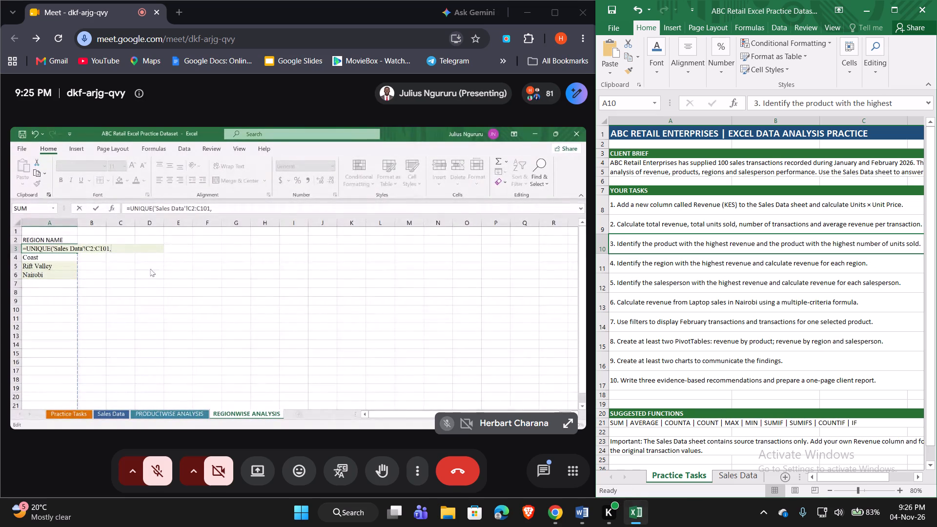
Add a new worksheet after the Sales Data sheet.
click(730, 471)
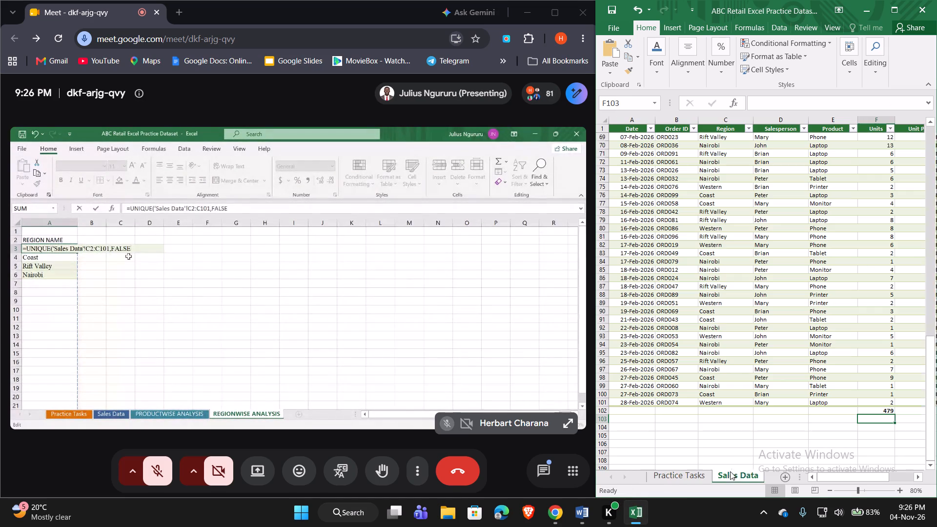
click(785, 476)
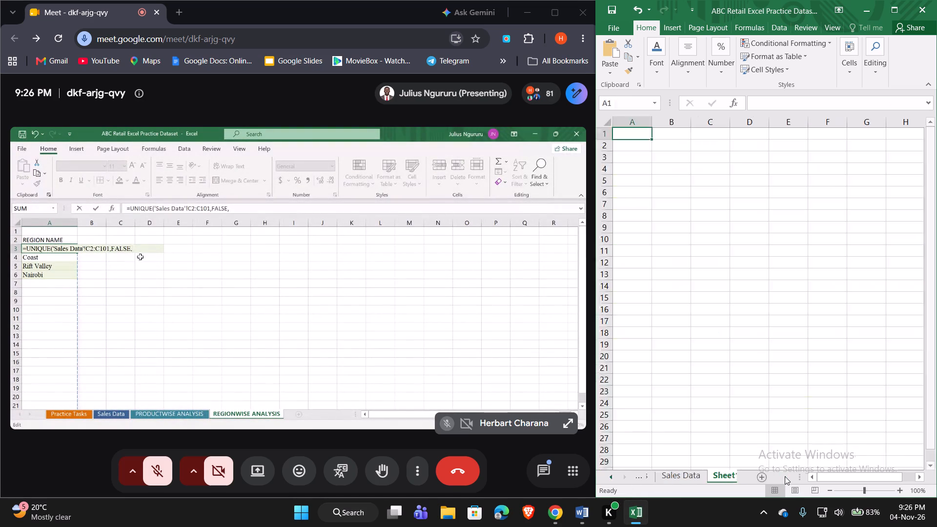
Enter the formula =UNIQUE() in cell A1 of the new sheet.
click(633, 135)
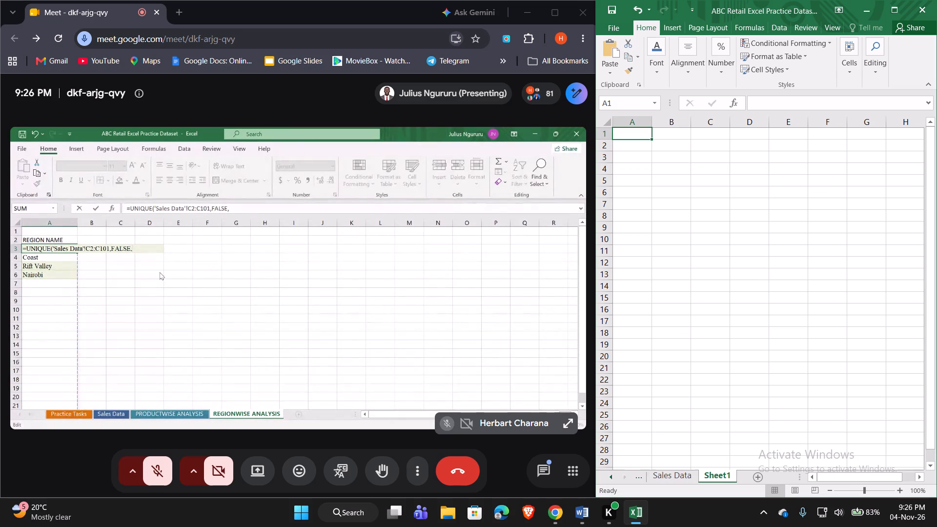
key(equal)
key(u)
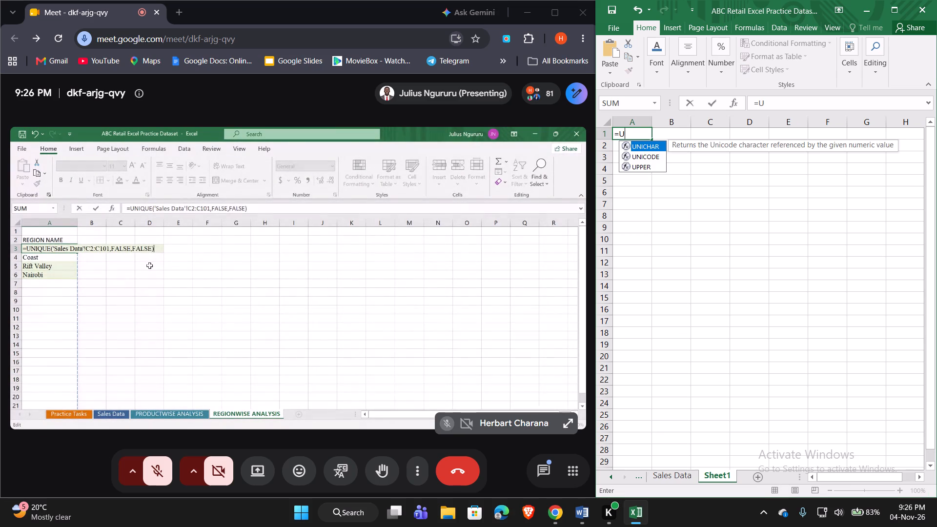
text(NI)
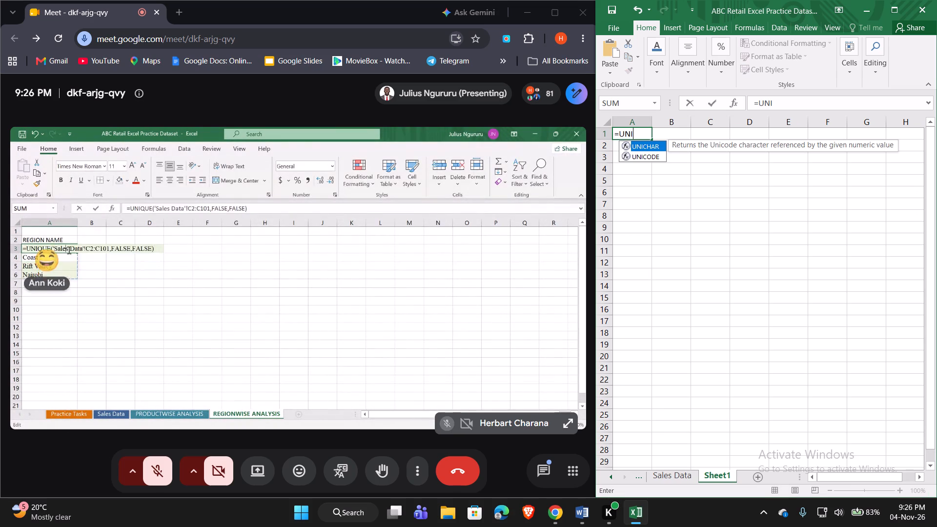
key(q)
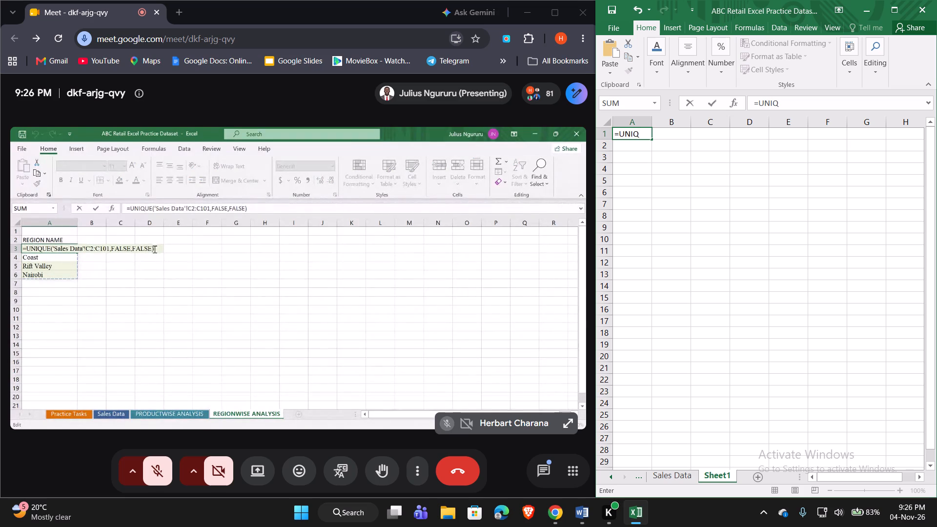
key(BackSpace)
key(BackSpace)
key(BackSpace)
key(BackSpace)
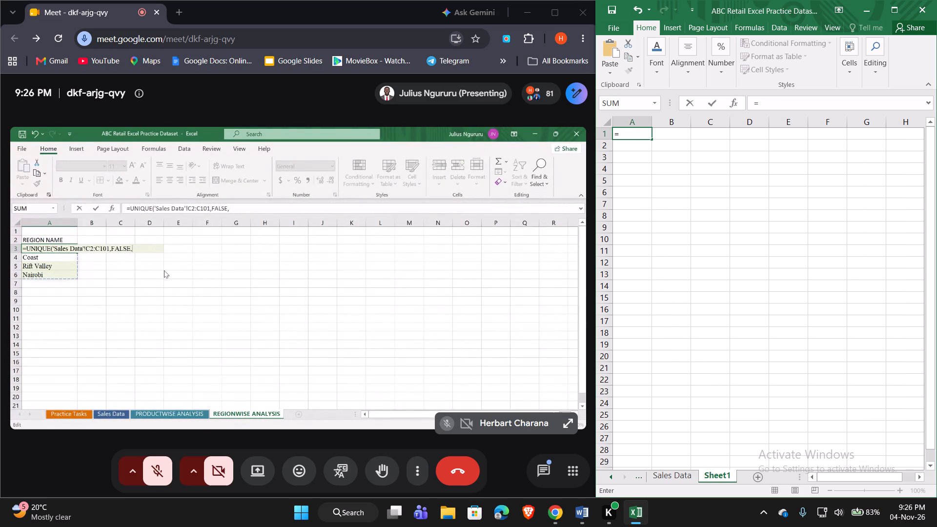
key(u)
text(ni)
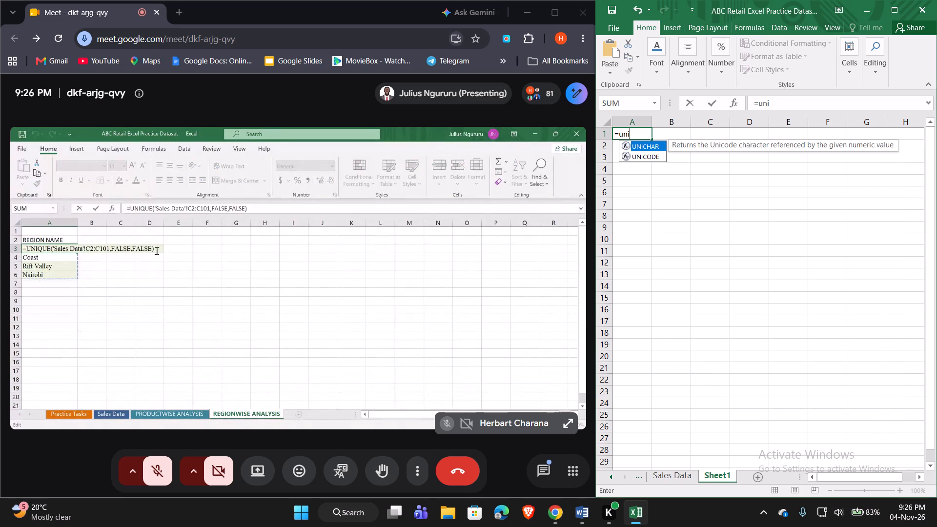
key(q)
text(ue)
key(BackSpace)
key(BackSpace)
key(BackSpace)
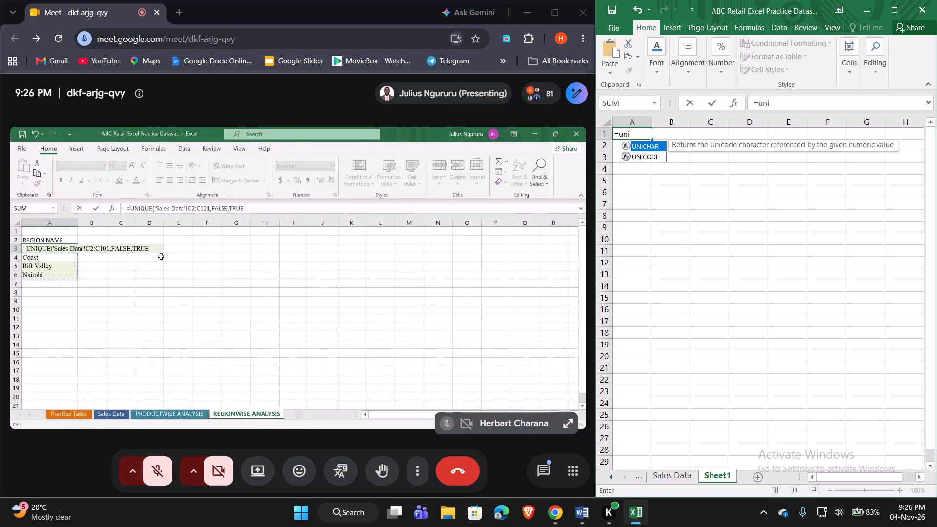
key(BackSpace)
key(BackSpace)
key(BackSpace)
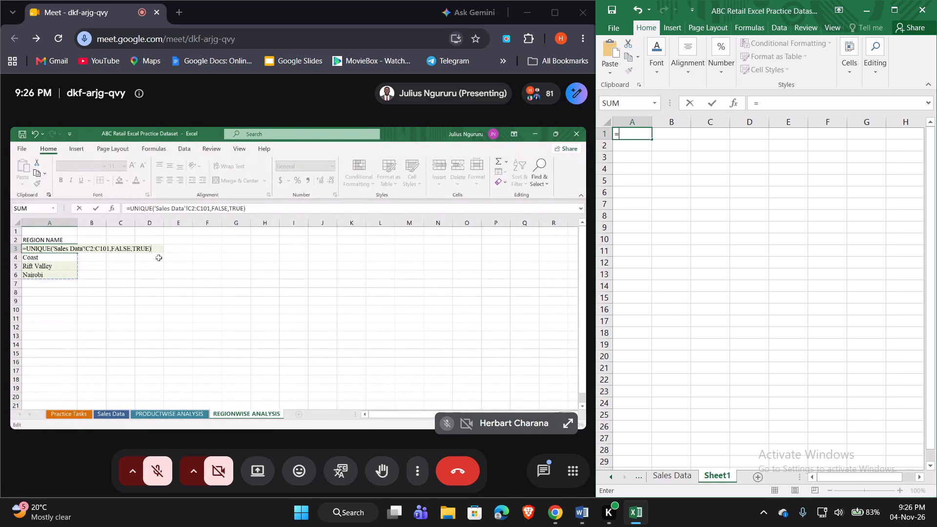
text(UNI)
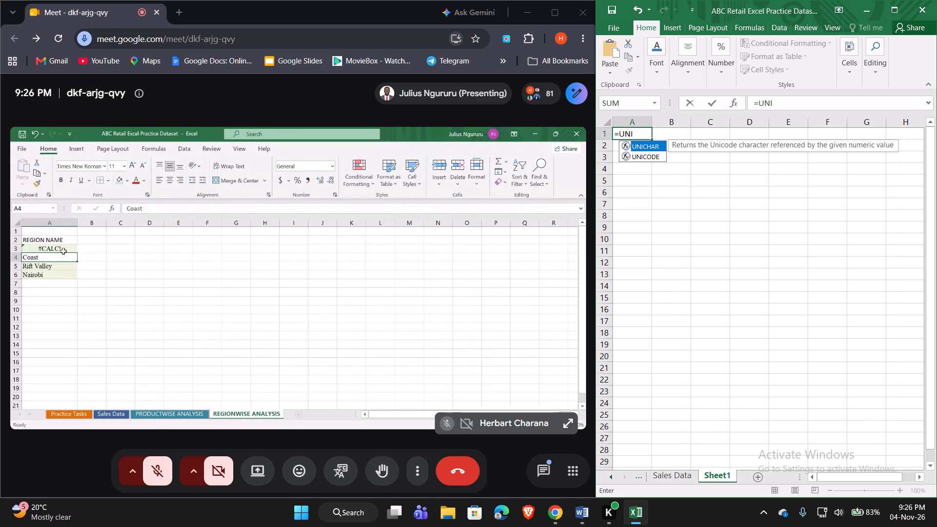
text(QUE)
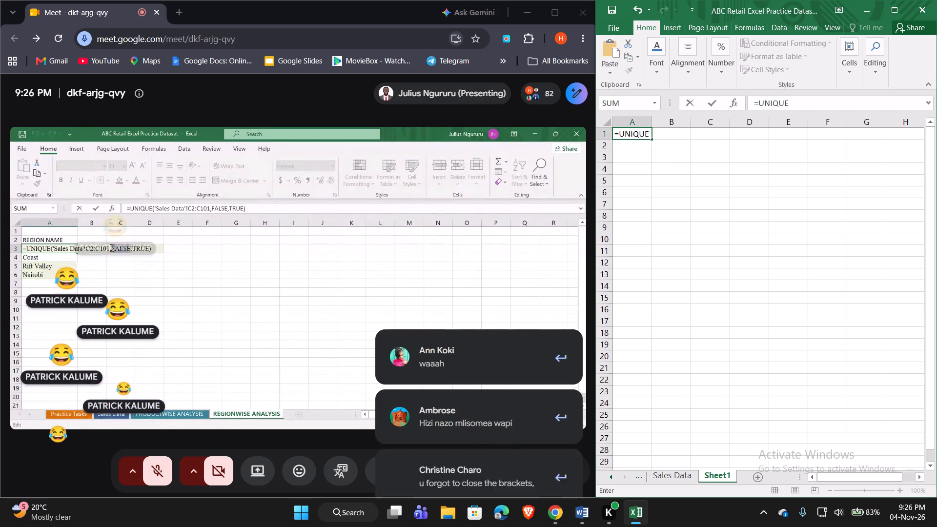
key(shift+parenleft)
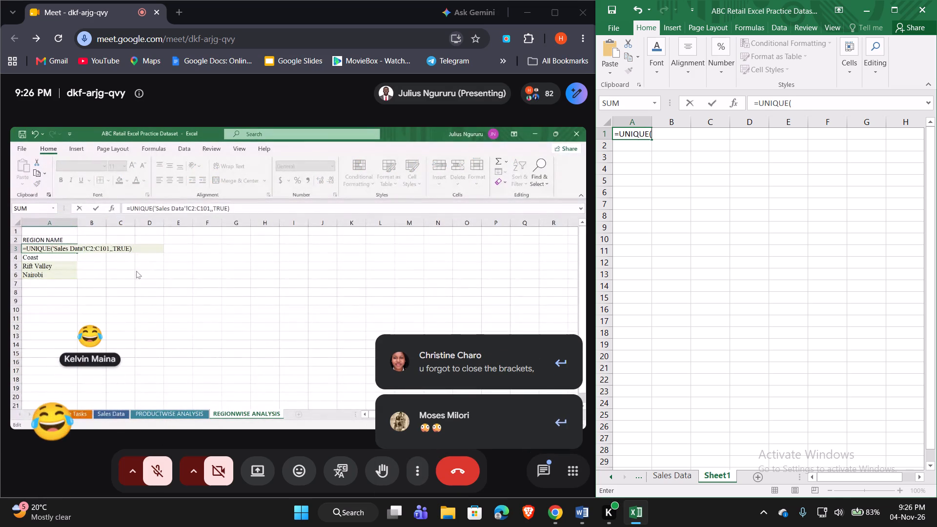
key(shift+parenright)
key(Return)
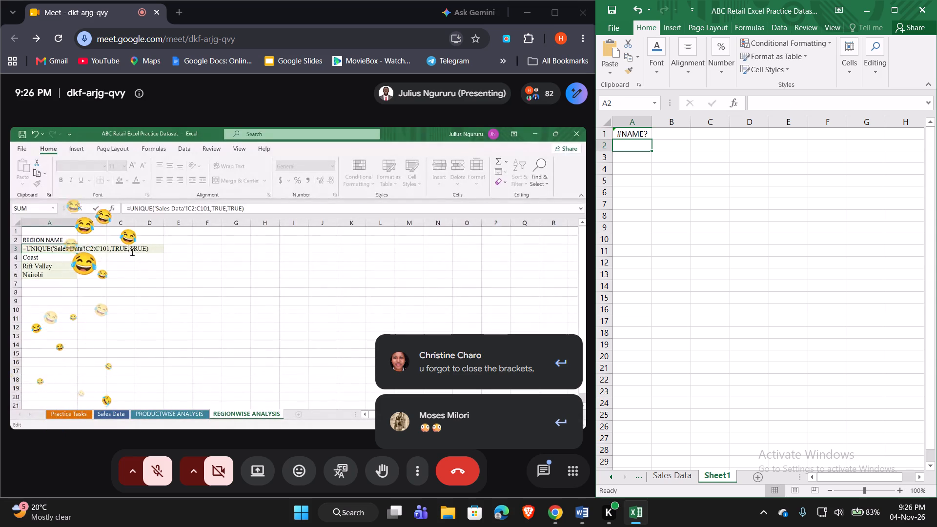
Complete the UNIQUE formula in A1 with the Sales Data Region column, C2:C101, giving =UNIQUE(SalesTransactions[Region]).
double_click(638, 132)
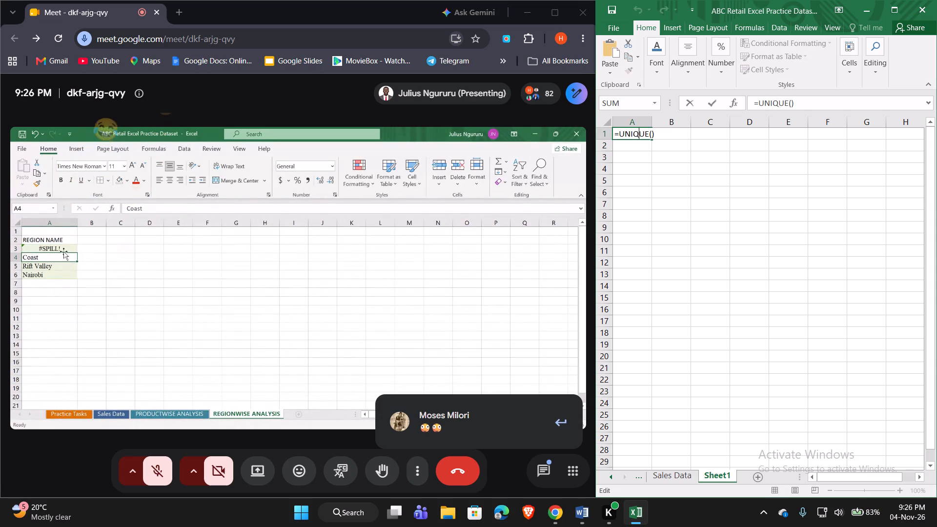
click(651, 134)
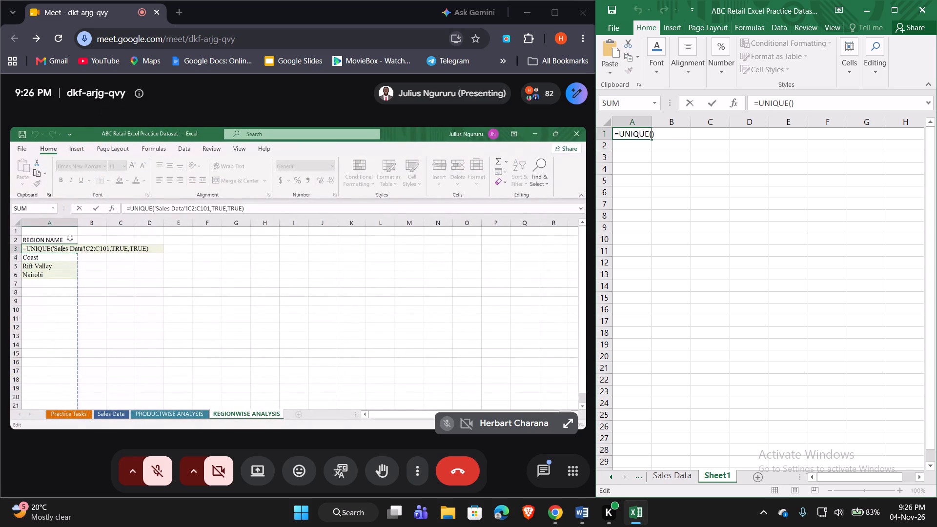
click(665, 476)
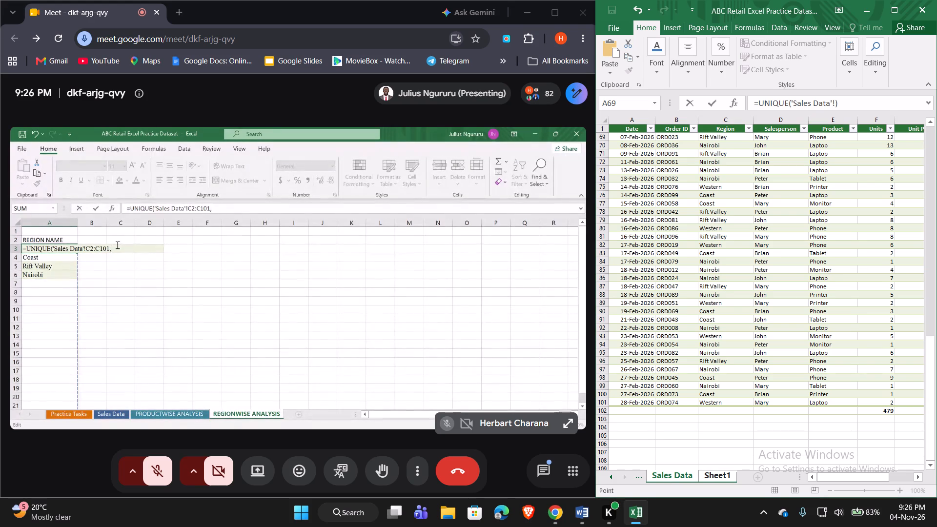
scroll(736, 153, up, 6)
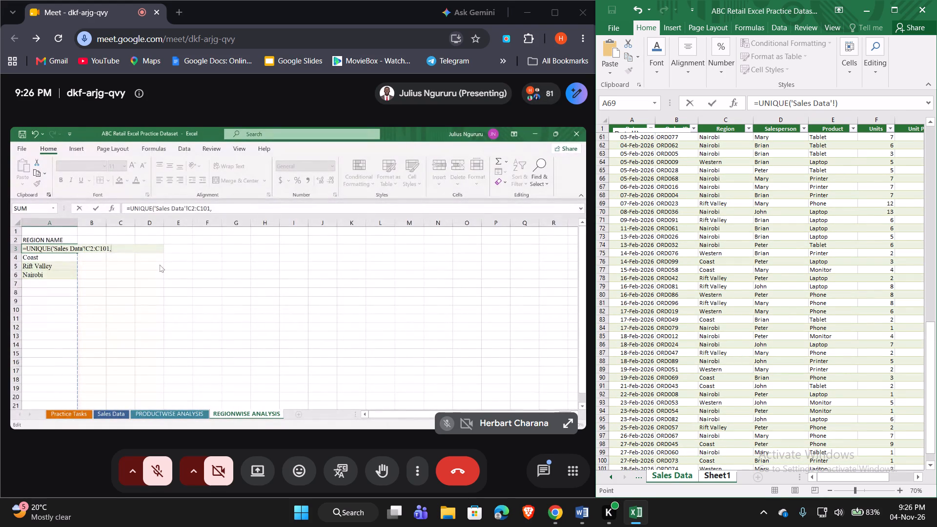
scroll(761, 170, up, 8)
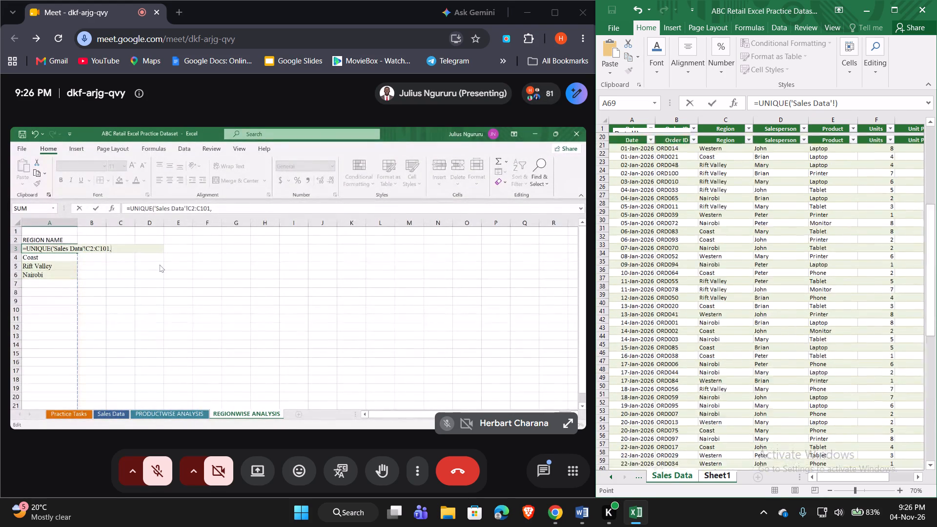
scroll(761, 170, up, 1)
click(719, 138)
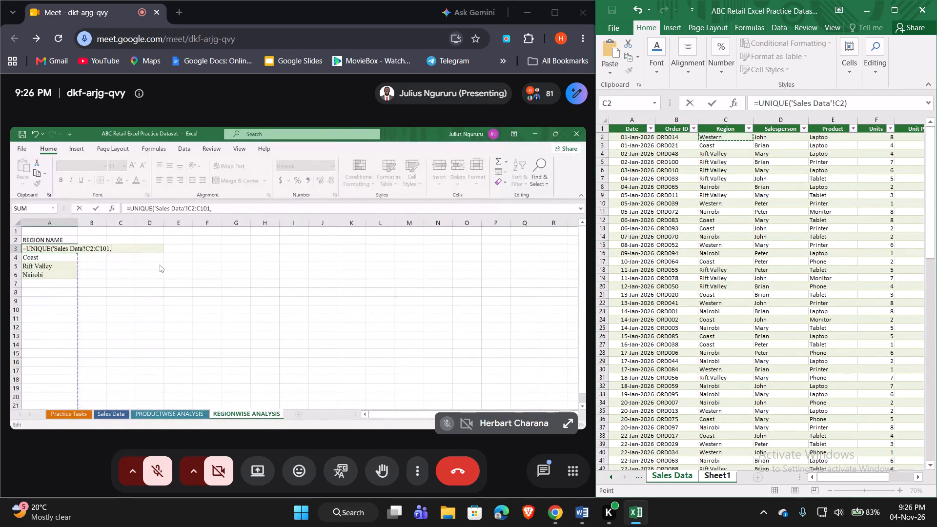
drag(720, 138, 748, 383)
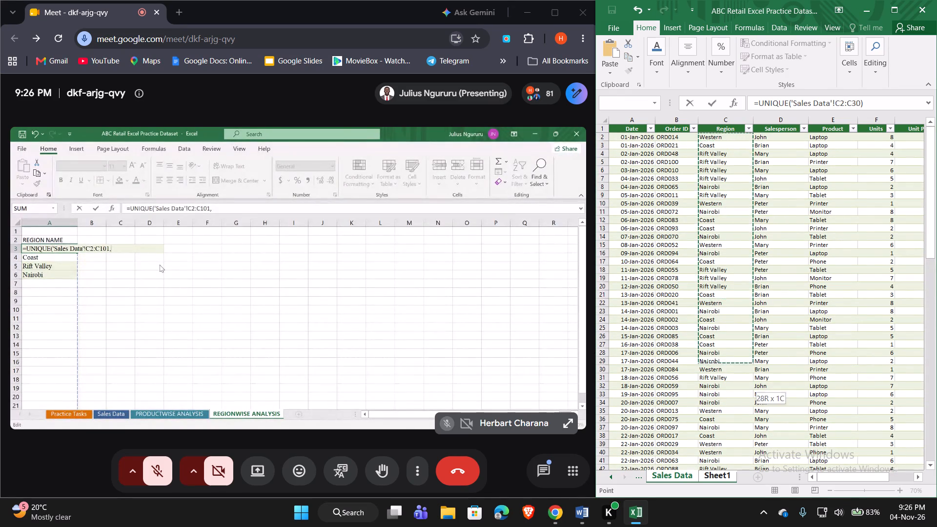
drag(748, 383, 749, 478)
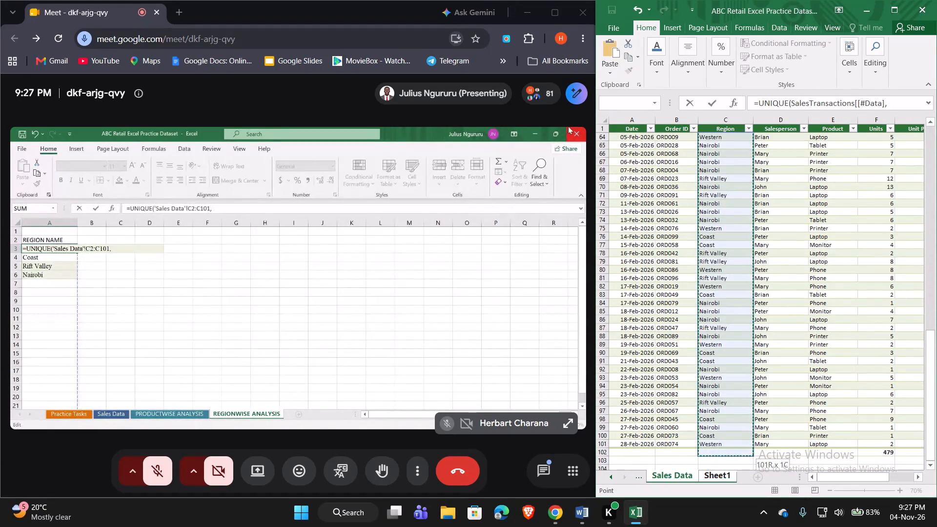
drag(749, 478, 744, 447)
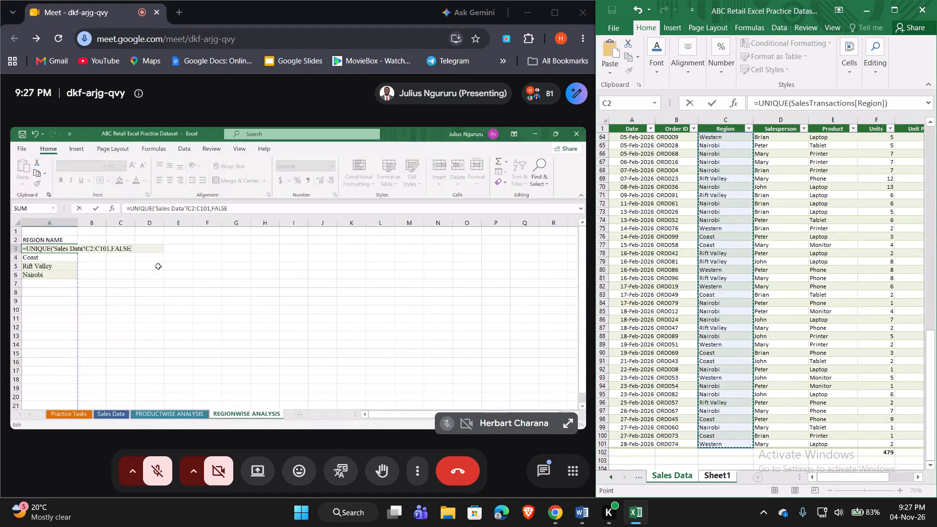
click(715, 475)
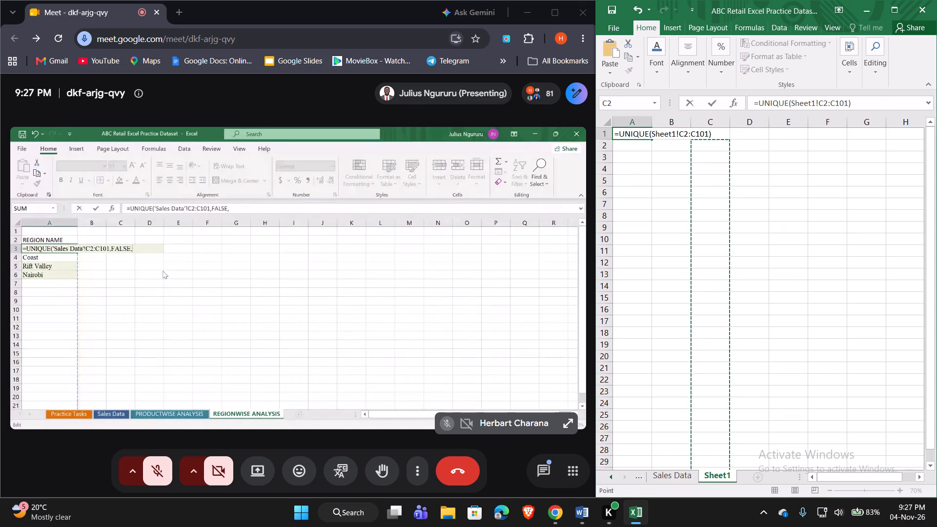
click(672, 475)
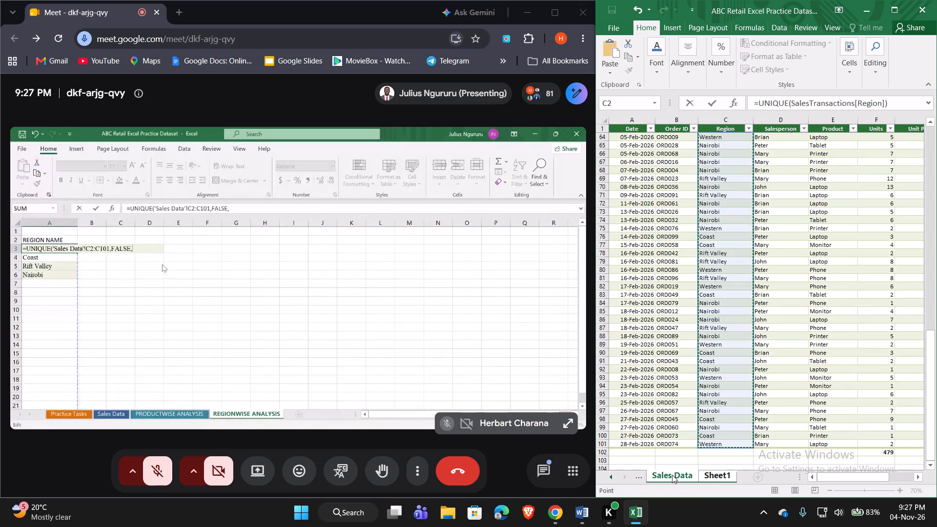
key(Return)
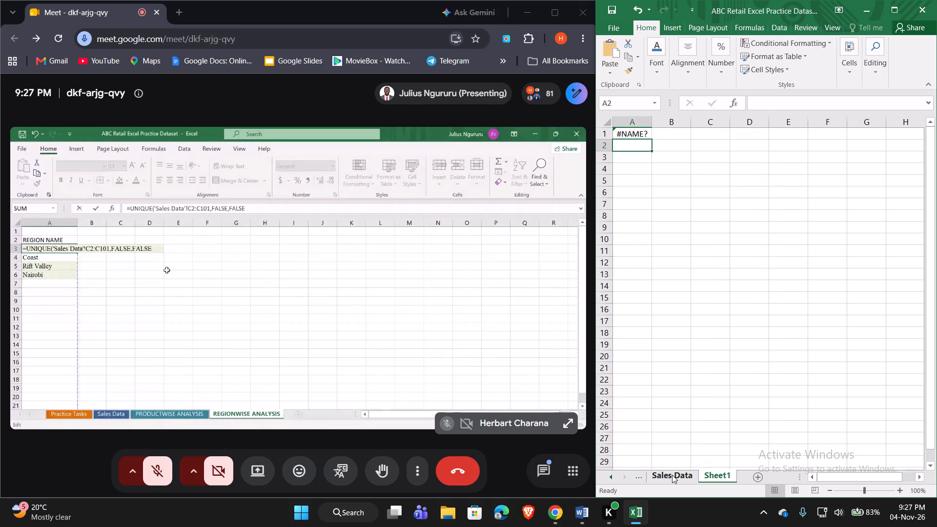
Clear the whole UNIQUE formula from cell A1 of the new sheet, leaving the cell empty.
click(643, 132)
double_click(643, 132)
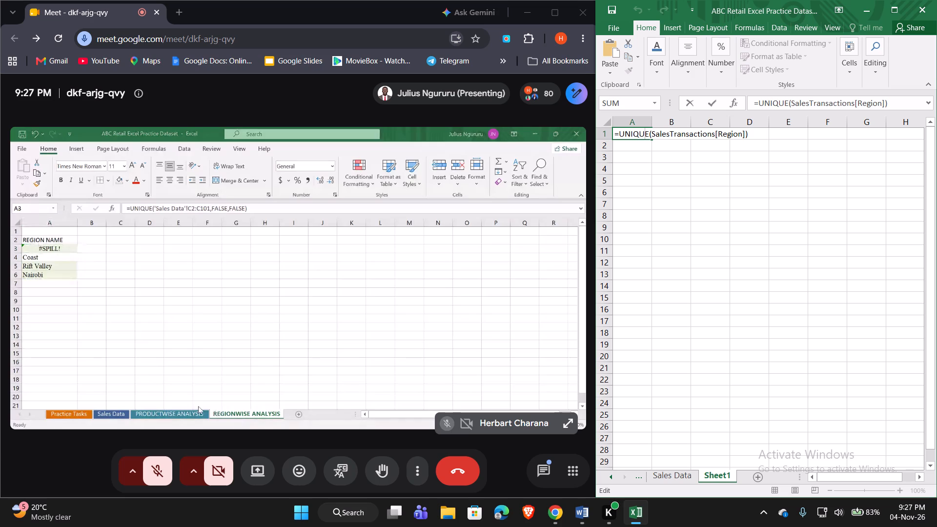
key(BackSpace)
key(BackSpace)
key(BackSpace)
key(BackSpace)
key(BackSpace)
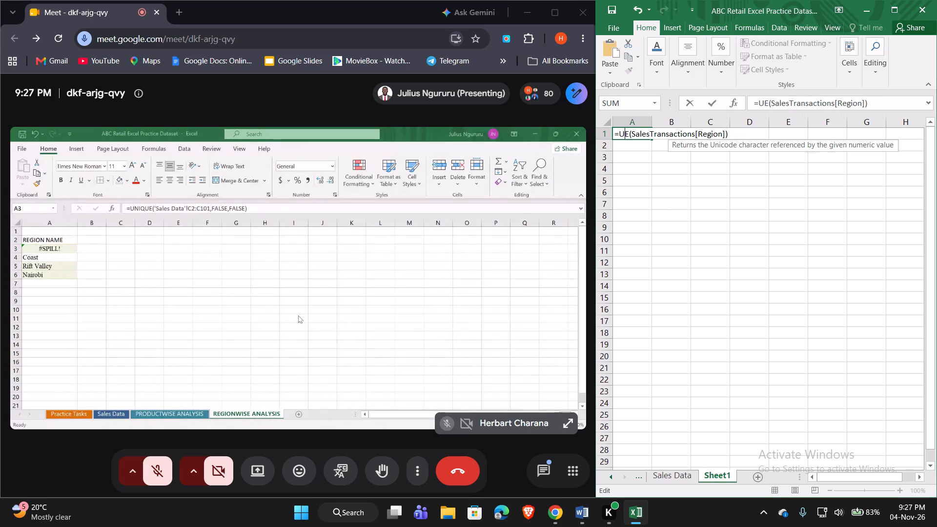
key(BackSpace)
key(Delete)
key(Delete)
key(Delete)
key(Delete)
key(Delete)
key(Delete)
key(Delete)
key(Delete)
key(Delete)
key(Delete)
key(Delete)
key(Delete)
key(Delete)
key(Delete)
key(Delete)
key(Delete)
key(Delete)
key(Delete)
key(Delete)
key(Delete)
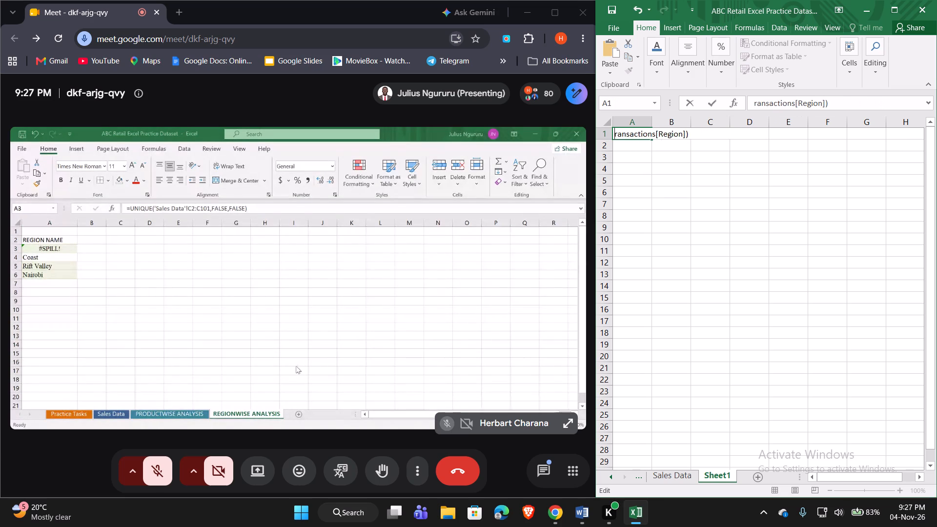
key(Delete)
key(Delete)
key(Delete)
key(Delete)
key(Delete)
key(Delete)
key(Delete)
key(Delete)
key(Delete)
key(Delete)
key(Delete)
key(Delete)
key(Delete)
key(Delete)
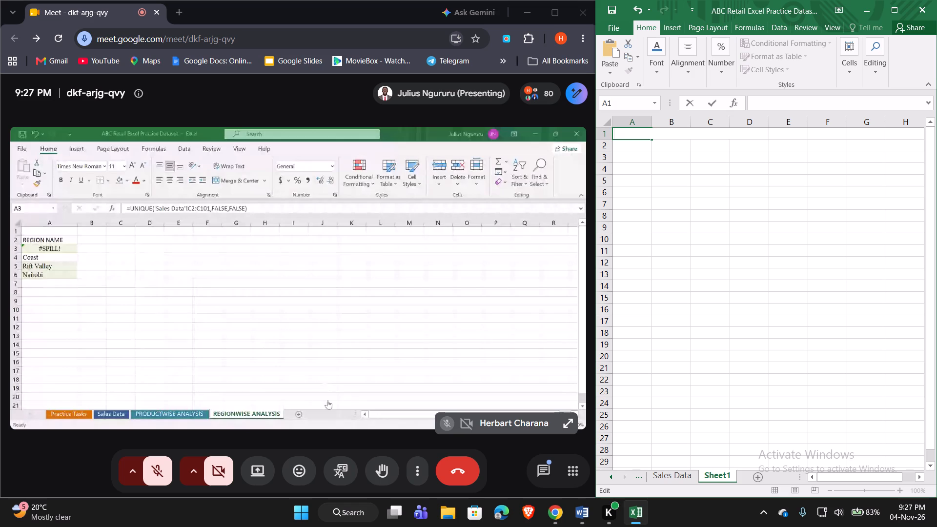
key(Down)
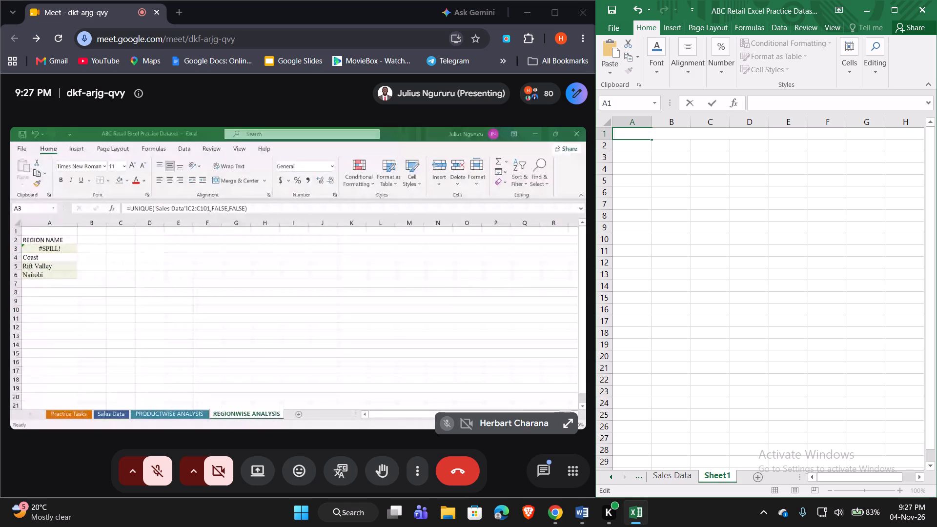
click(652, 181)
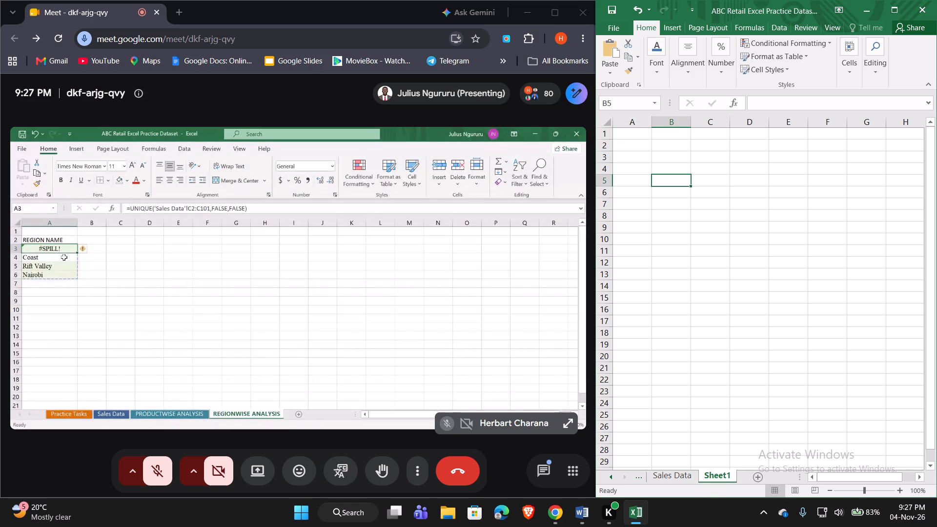
Return to the Sales Data sheet to view the transactions.
click(674, 470)
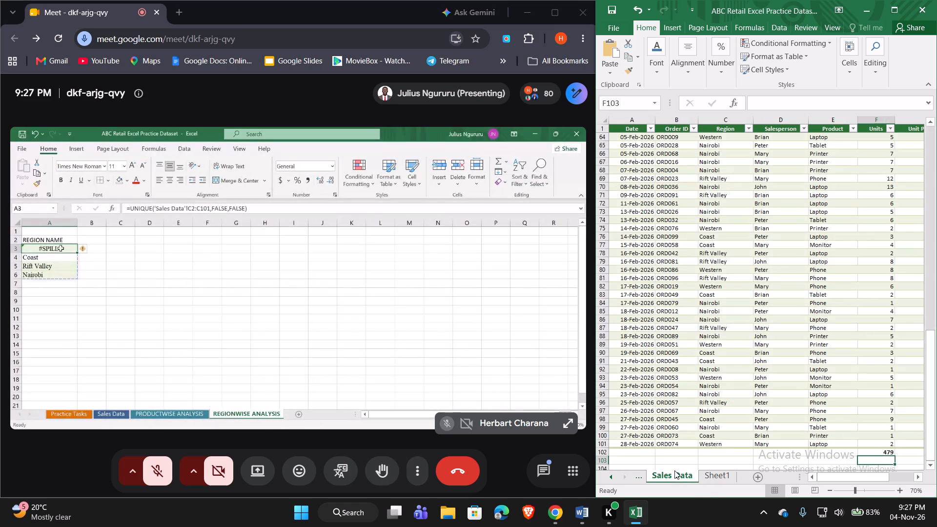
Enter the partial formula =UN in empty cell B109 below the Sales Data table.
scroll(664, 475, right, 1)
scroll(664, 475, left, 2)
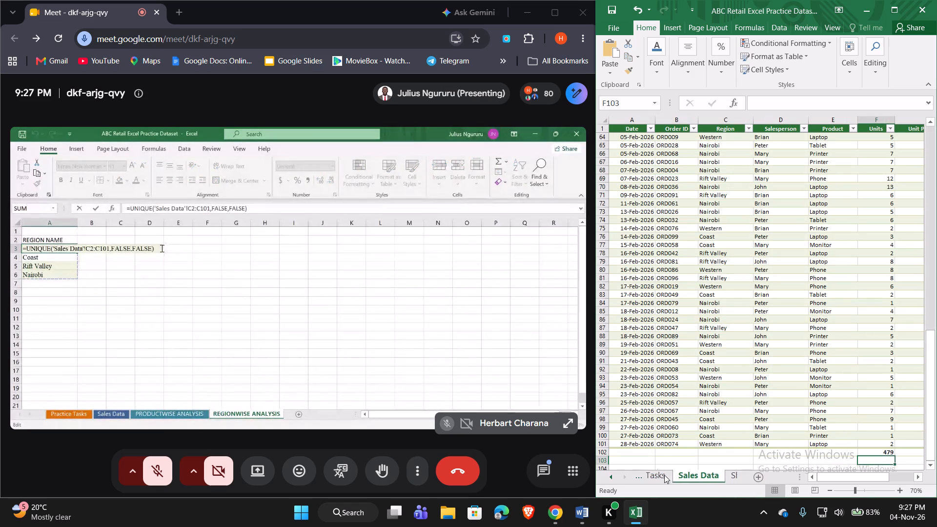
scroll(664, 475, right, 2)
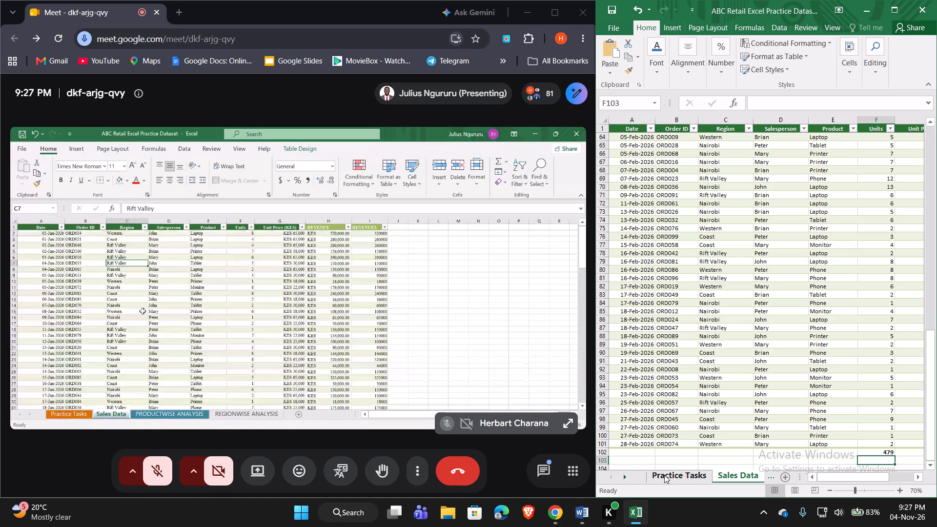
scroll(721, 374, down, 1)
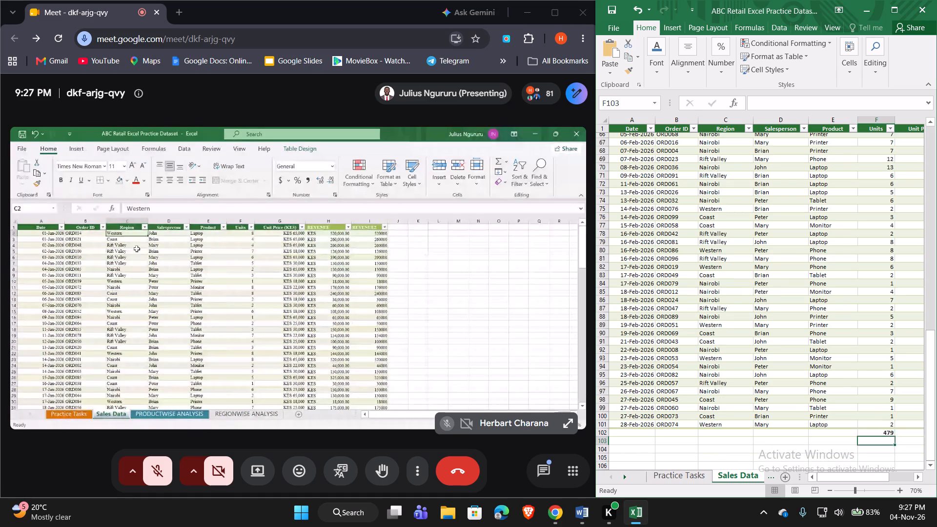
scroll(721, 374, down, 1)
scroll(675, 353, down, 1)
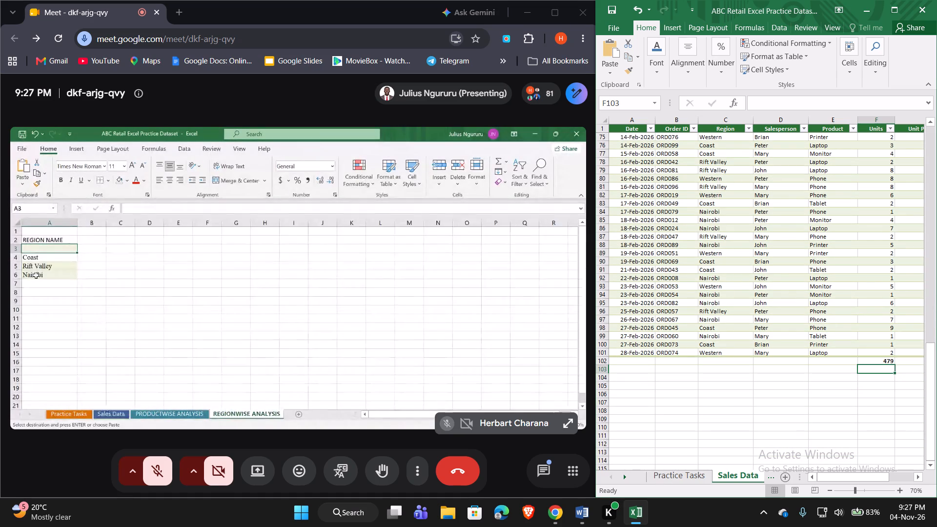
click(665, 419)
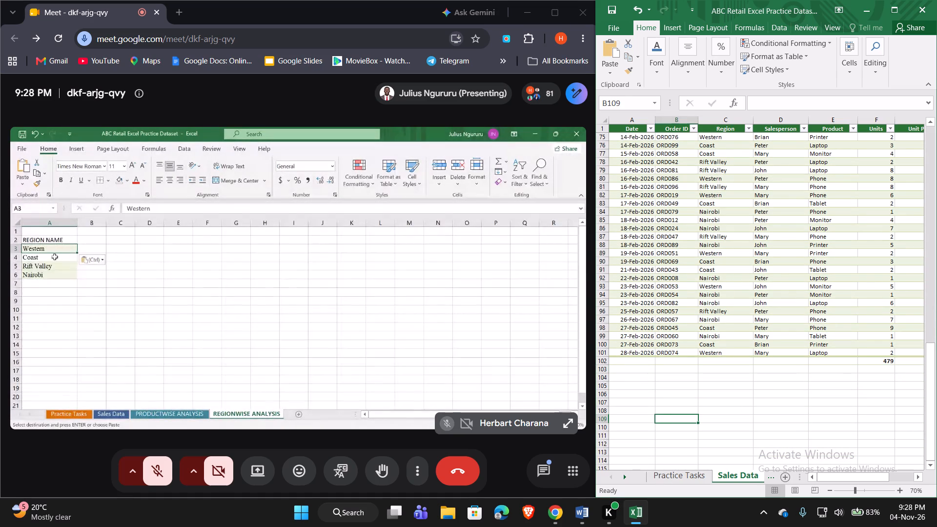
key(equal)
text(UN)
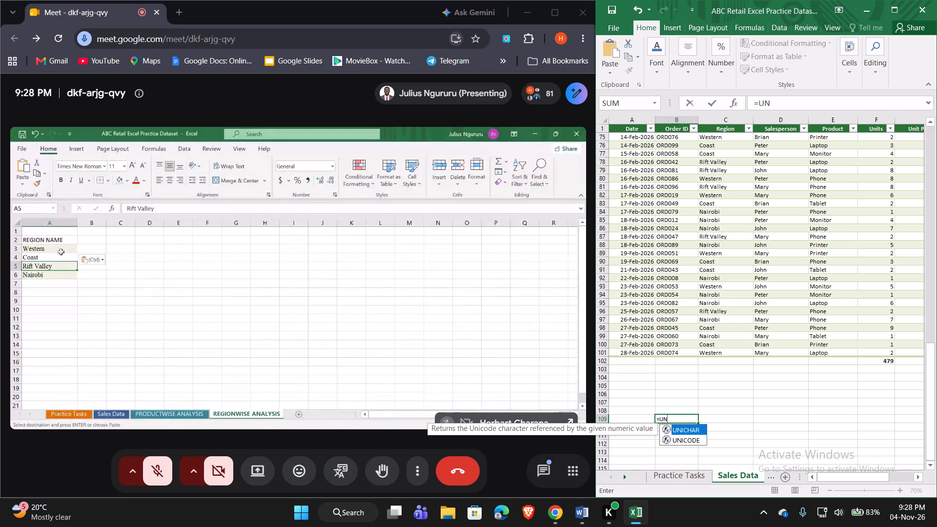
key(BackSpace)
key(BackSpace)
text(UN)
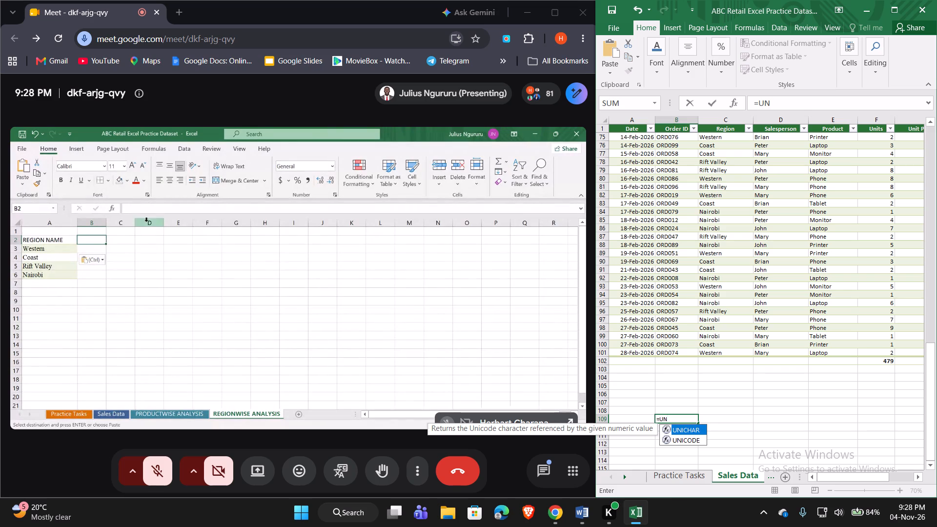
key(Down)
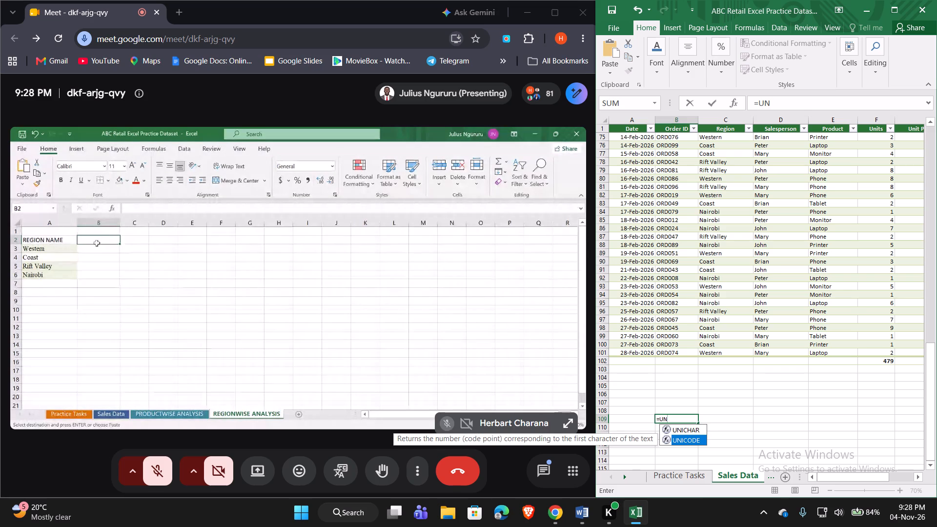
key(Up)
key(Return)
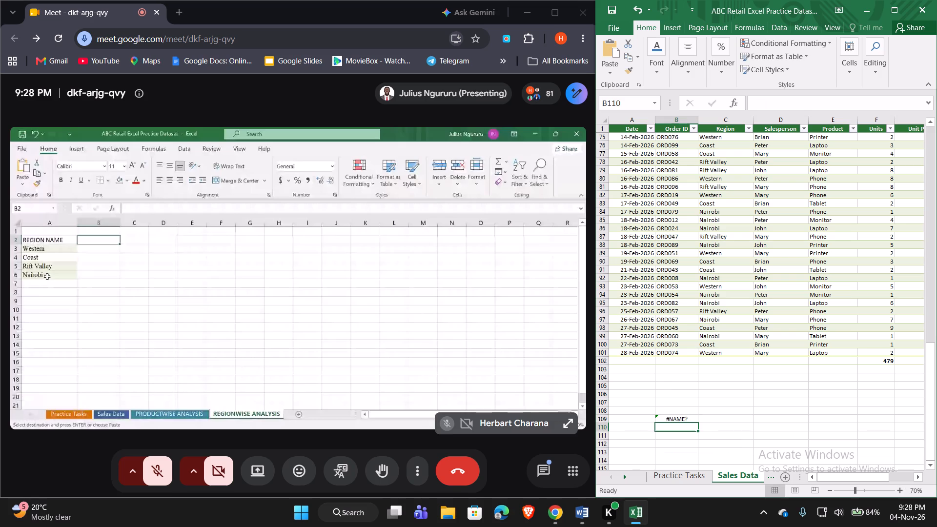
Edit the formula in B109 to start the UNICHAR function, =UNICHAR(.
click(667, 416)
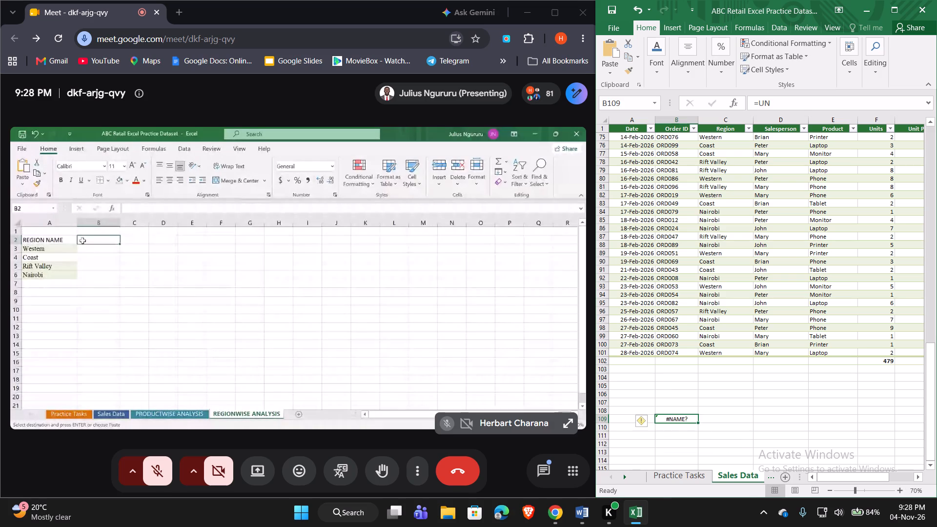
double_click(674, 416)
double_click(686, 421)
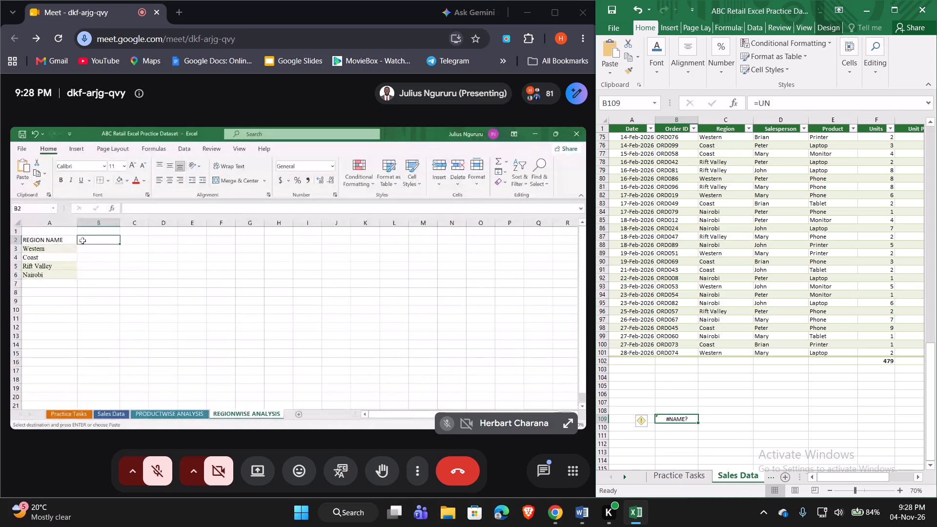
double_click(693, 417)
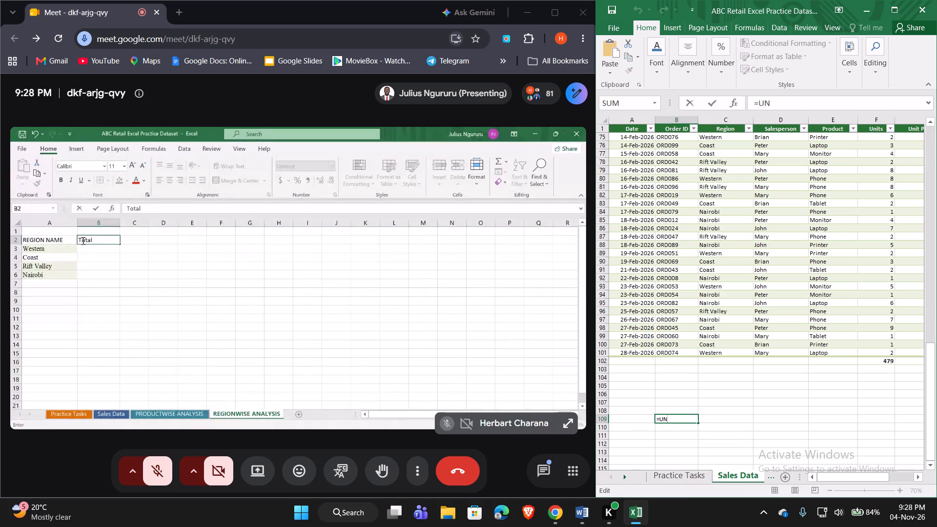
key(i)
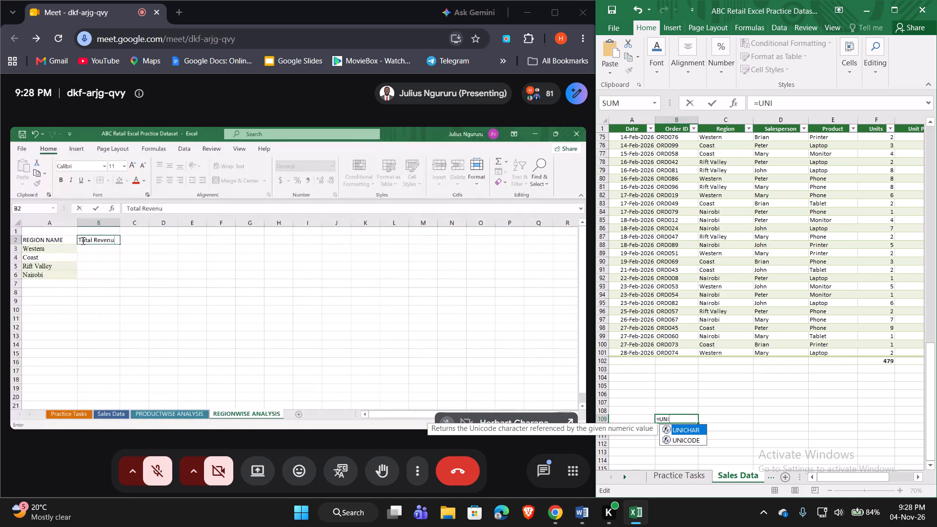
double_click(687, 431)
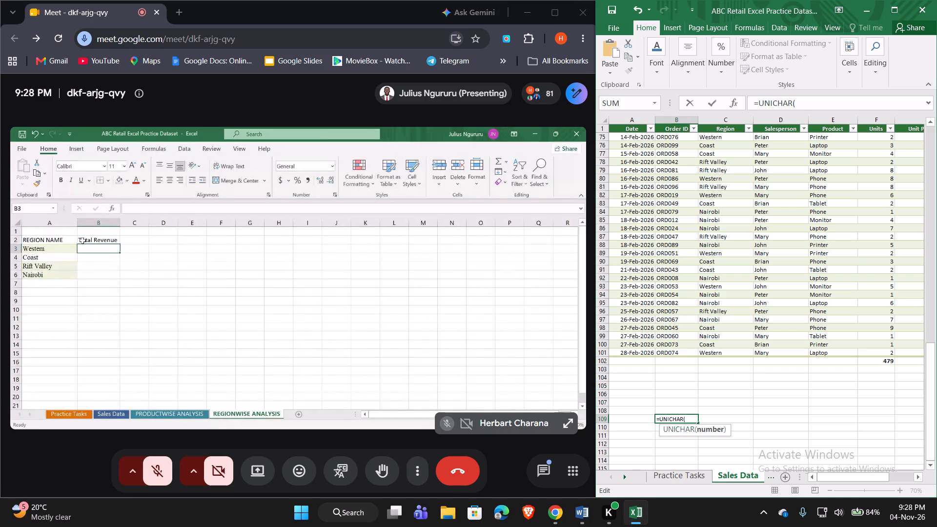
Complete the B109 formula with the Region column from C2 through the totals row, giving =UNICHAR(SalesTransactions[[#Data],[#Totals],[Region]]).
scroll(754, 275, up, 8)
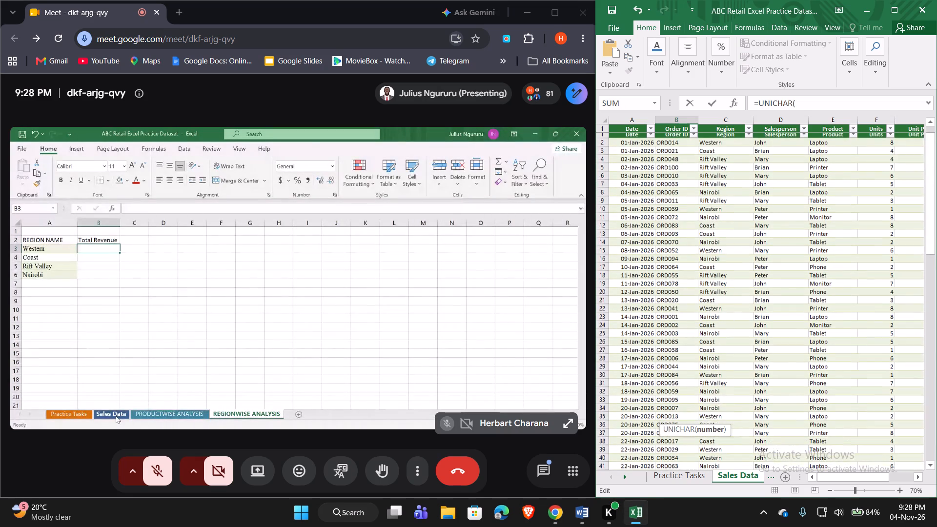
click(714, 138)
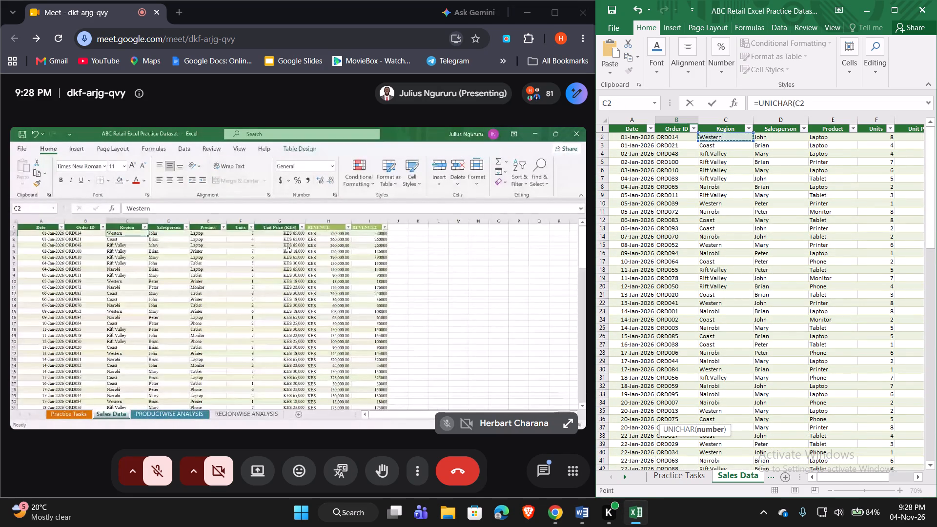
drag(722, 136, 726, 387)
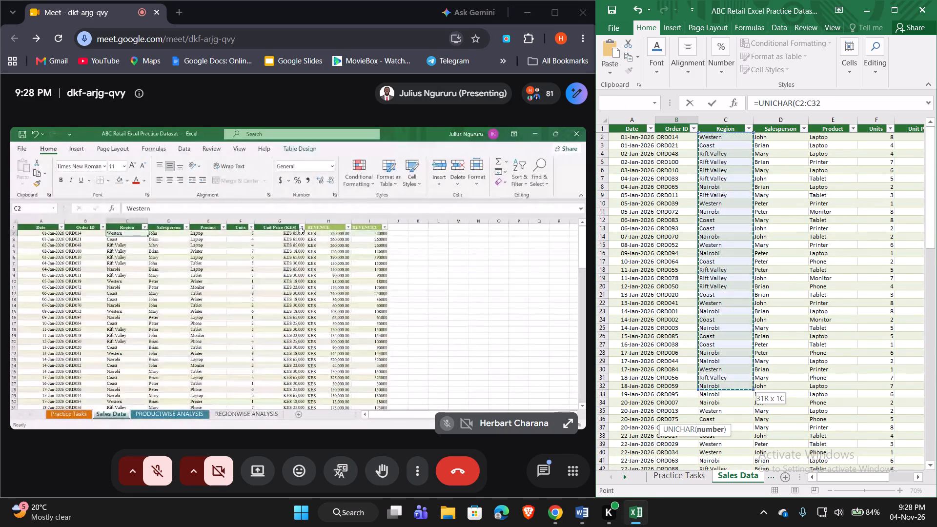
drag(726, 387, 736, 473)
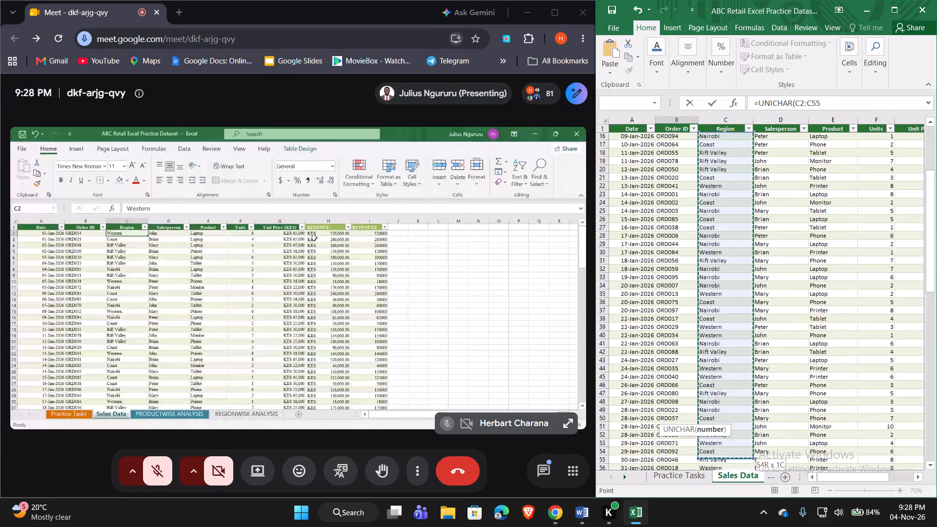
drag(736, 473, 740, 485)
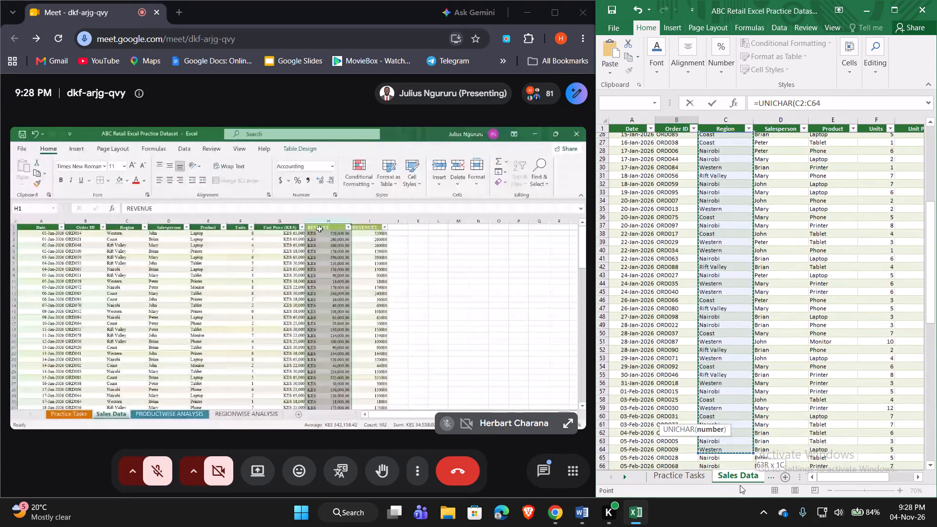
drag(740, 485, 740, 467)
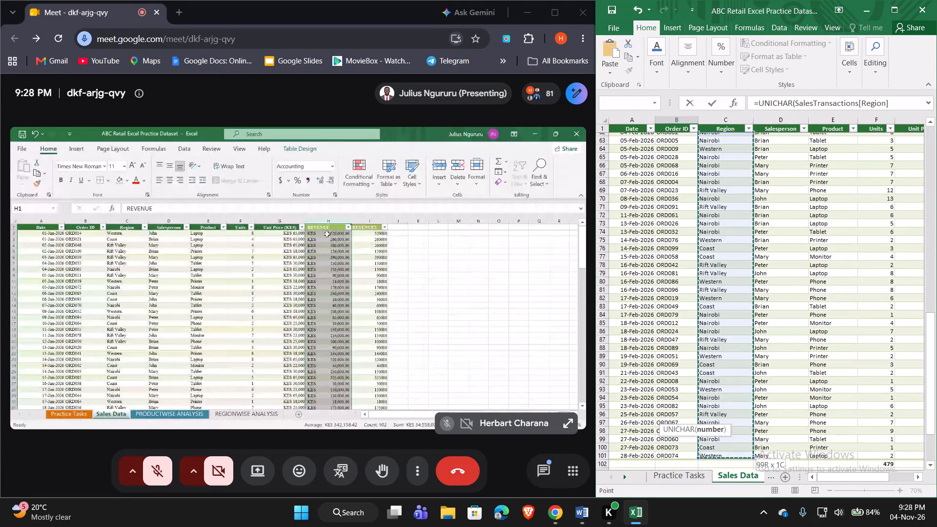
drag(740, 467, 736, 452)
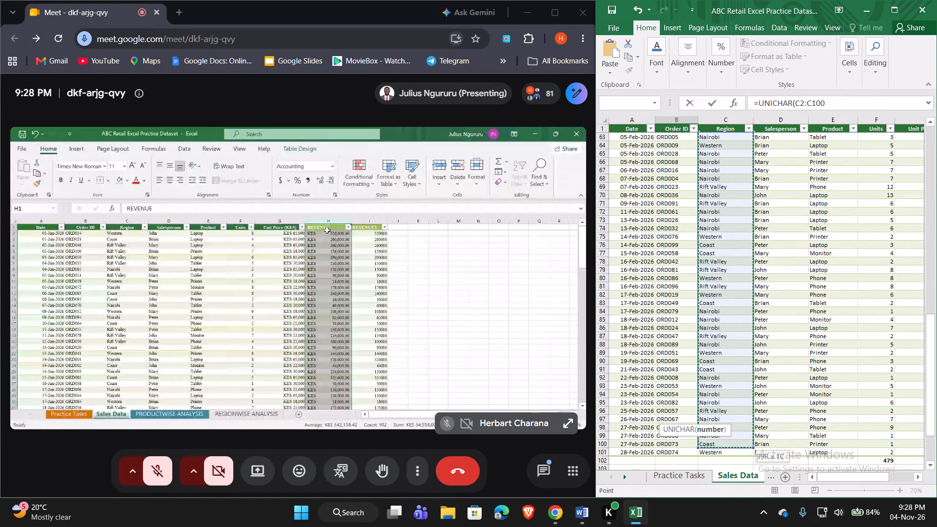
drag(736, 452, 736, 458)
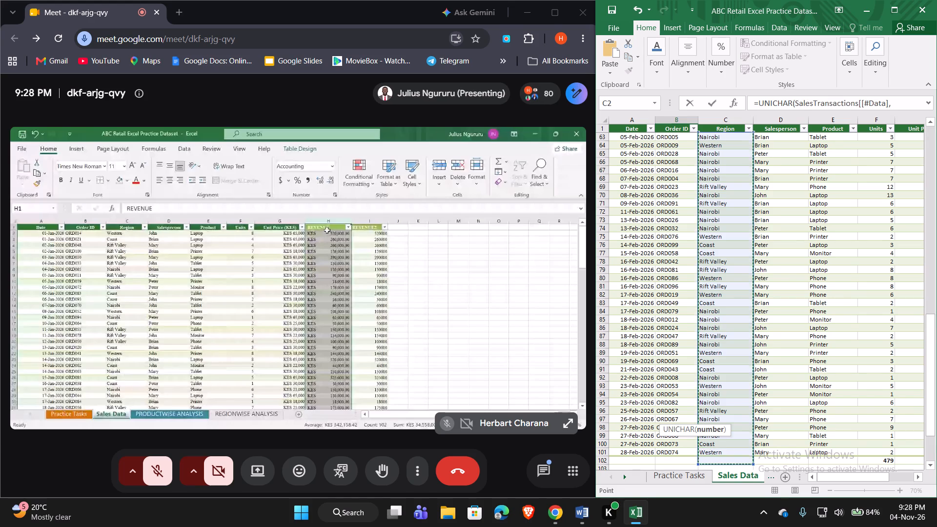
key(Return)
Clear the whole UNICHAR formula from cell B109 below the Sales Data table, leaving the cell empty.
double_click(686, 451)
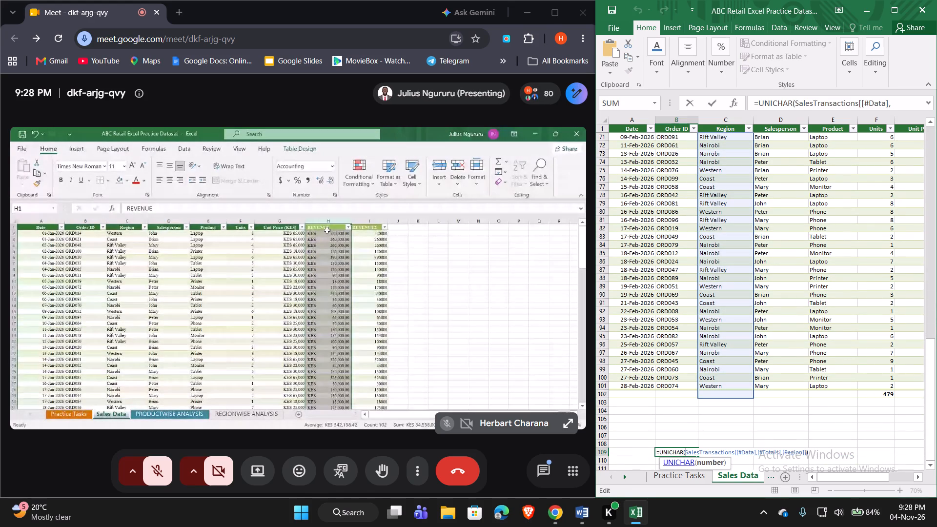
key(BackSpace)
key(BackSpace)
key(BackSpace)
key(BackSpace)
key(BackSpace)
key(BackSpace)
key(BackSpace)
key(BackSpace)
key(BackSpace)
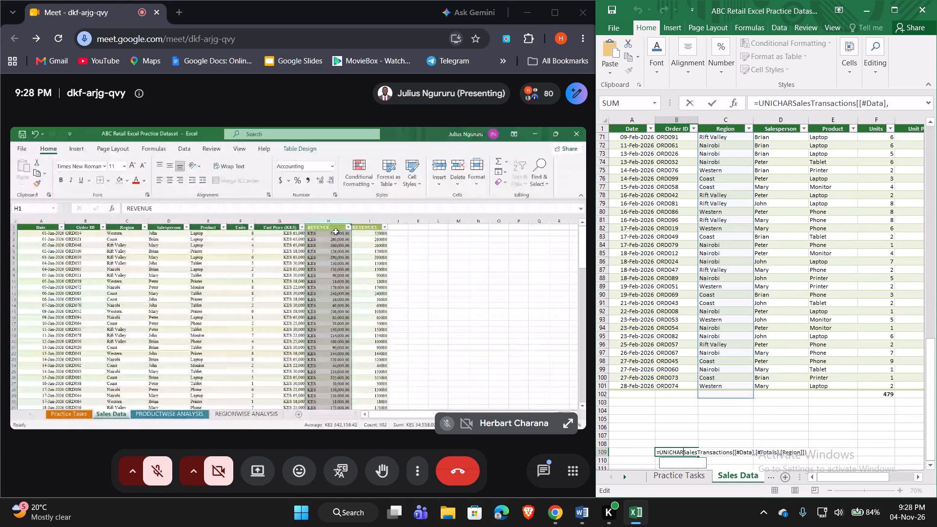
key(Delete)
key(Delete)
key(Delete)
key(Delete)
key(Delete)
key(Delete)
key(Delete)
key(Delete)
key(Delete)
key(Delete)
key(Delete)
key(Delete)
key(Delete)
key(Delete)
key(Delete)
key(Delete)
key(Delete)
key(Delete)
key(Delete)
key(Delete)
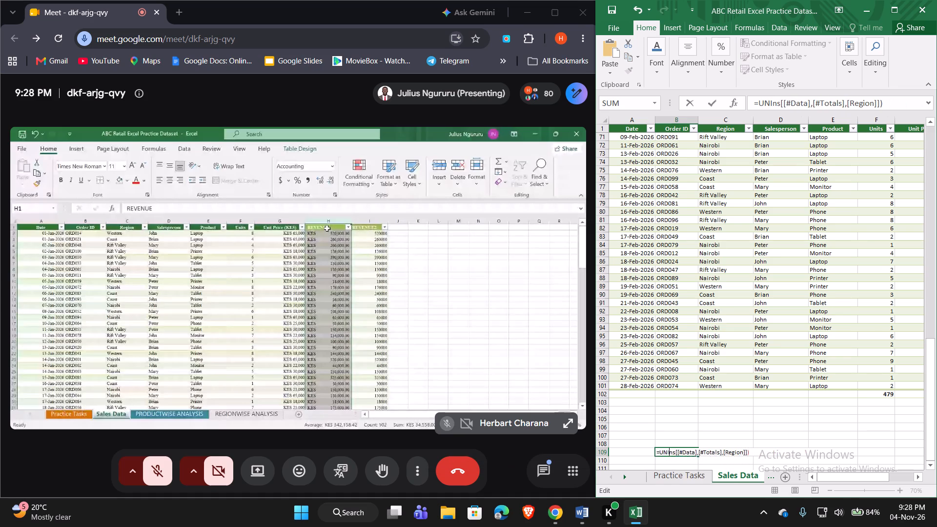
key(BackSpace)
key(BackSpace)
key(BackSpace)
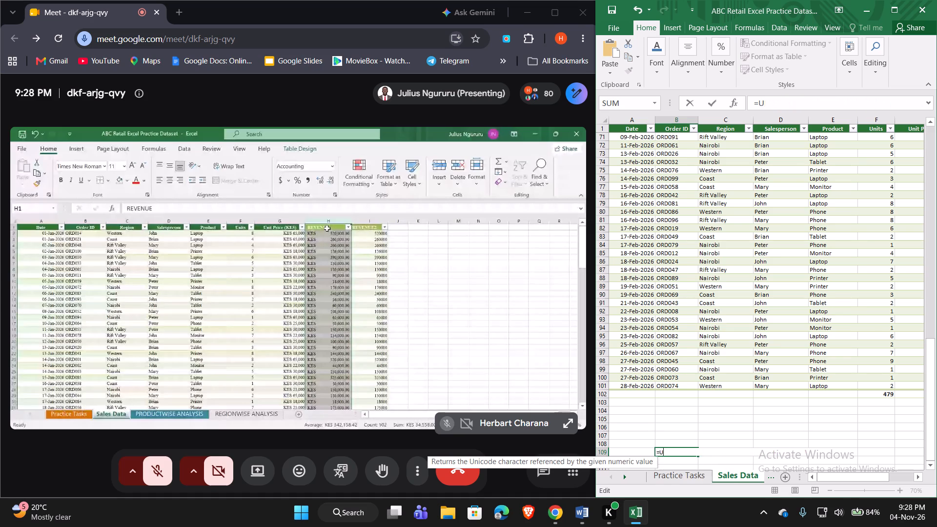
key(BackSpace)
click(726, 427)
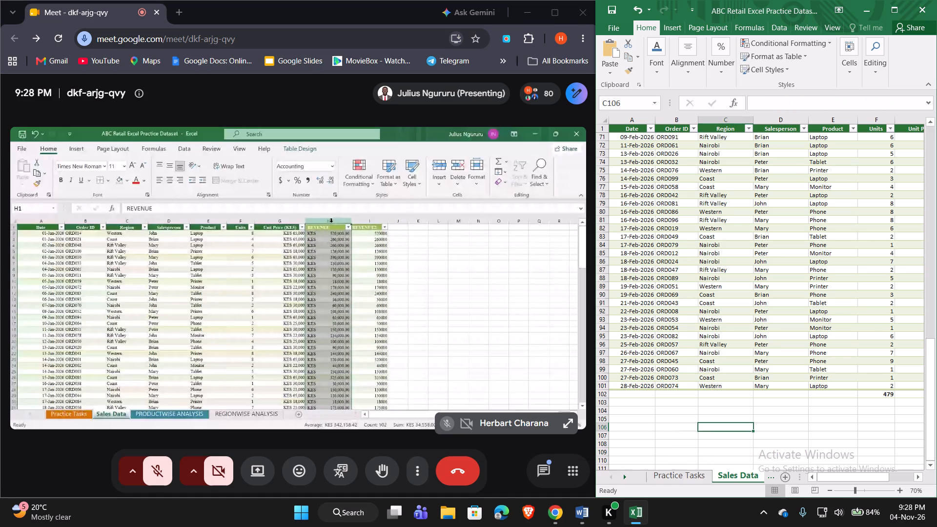
Open the Practice Tasks sheet of the ABC Retail workbook to read the client's task list.
click(865, 15)
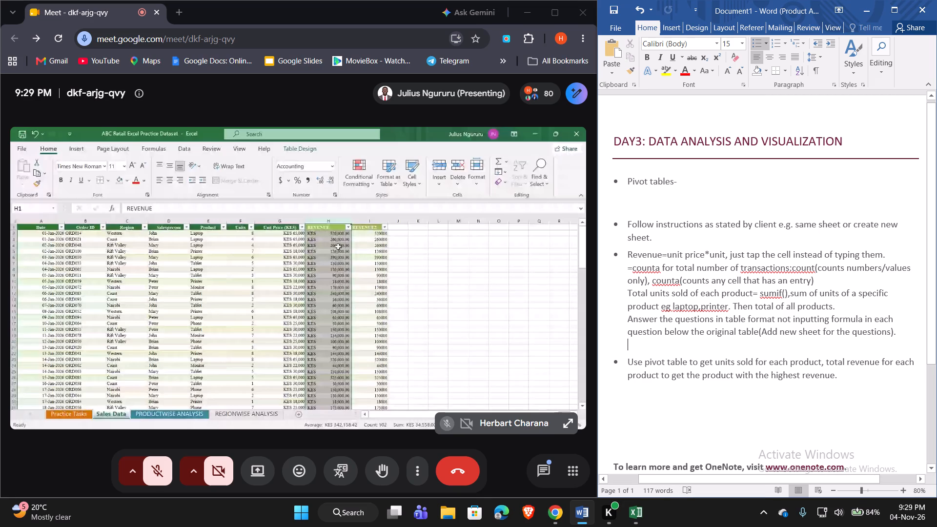
click(633, 517)
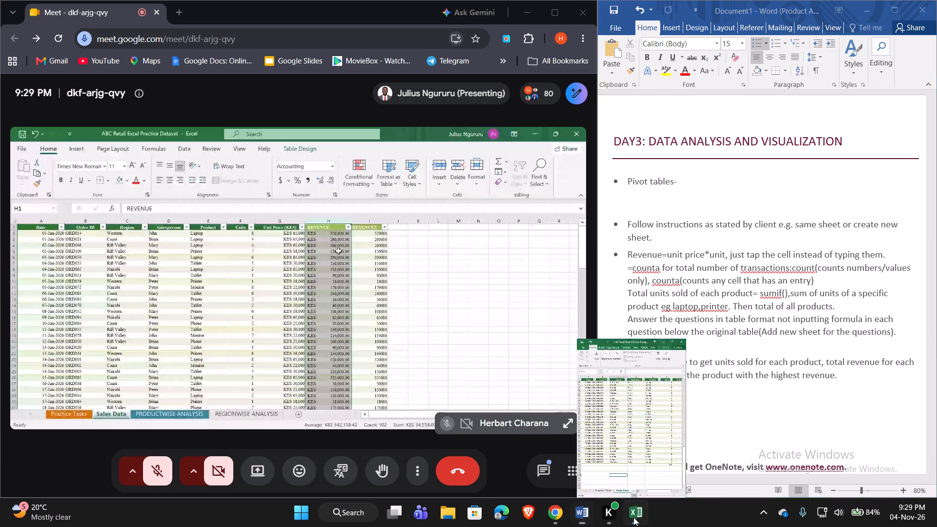
click(633, 517)
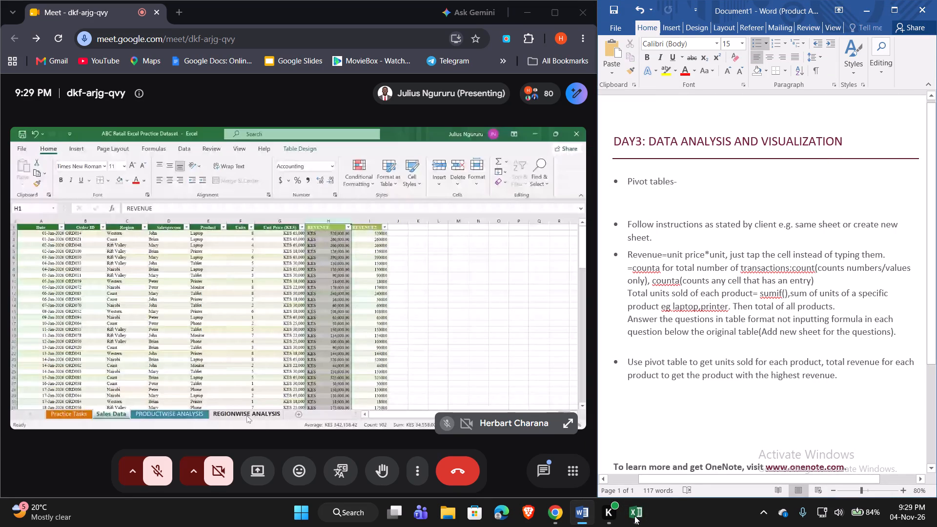
click(634, 516)
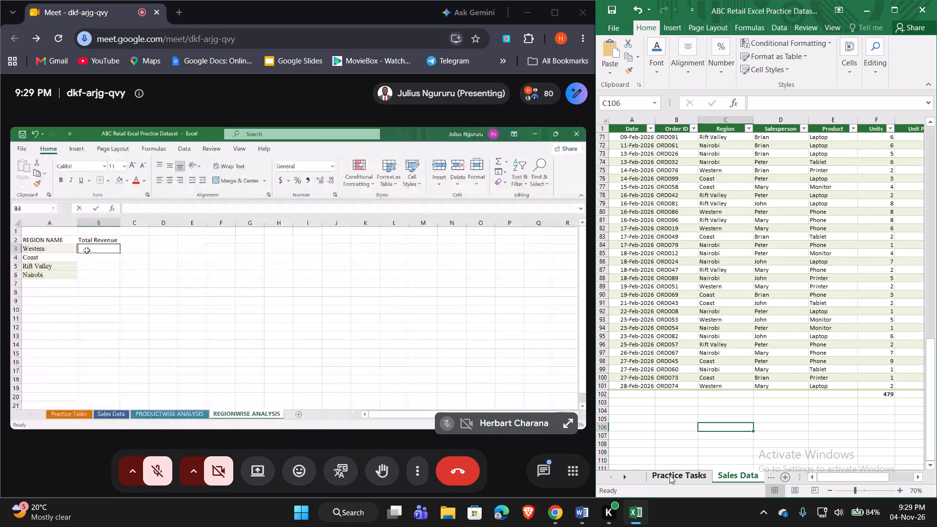
click(670, 475)
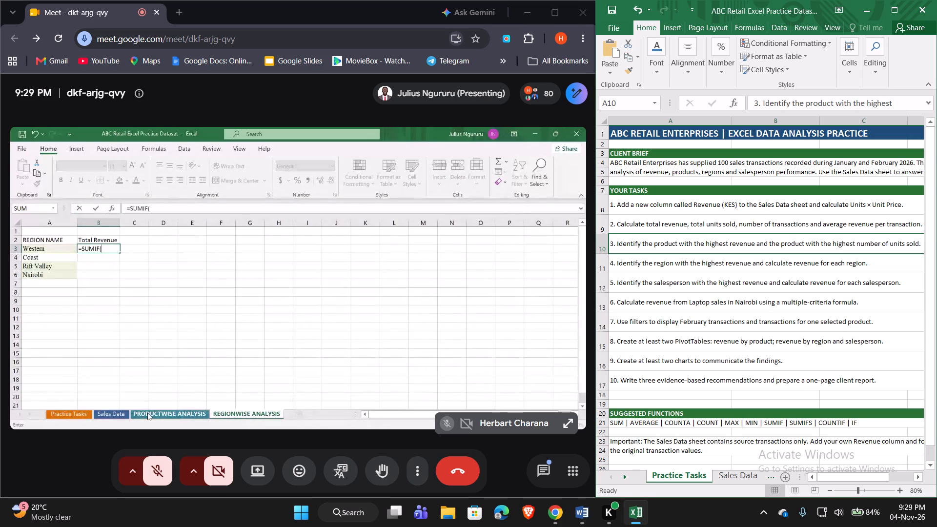
scroll(765, 258, left, 1)
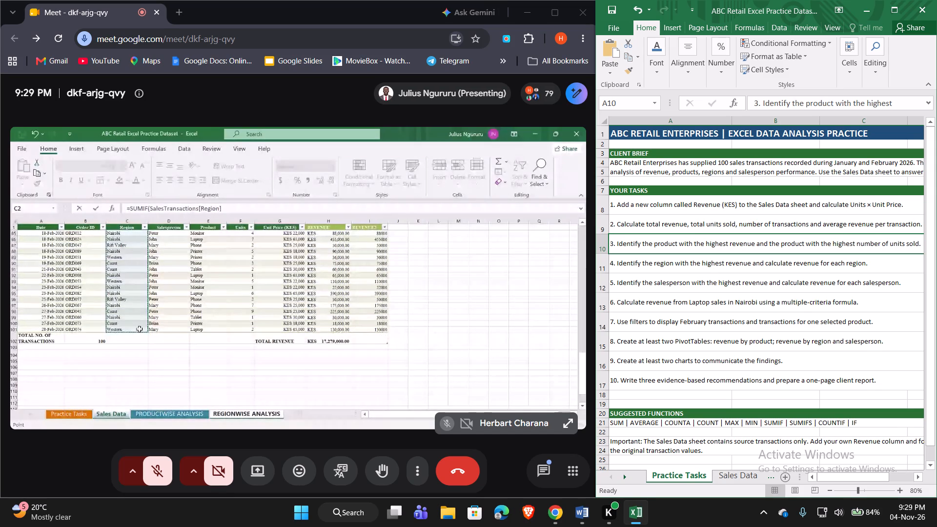
In the Word notes, add "=SUMIF(one condition)" on the blank line below the note about adding a new sheet for the questions.
click(869, 9)
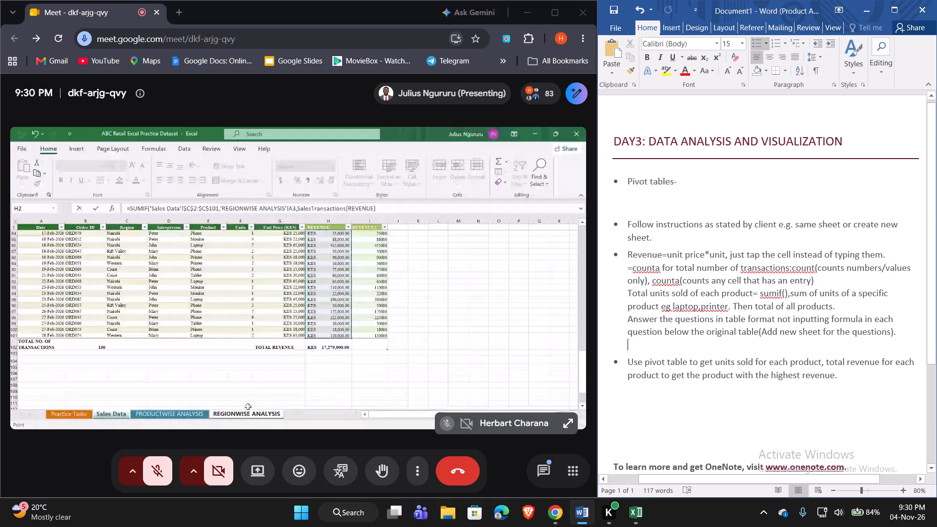
click(687, 342)
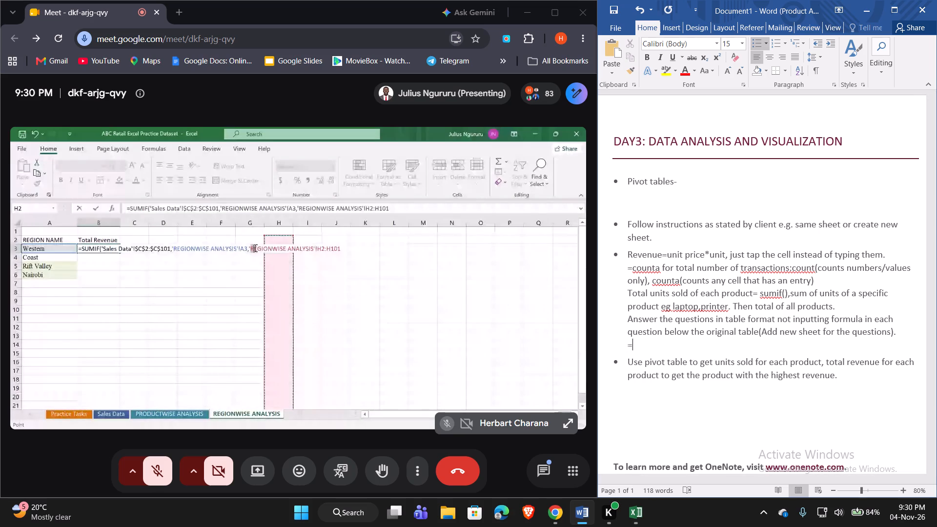
text(SUMIF)
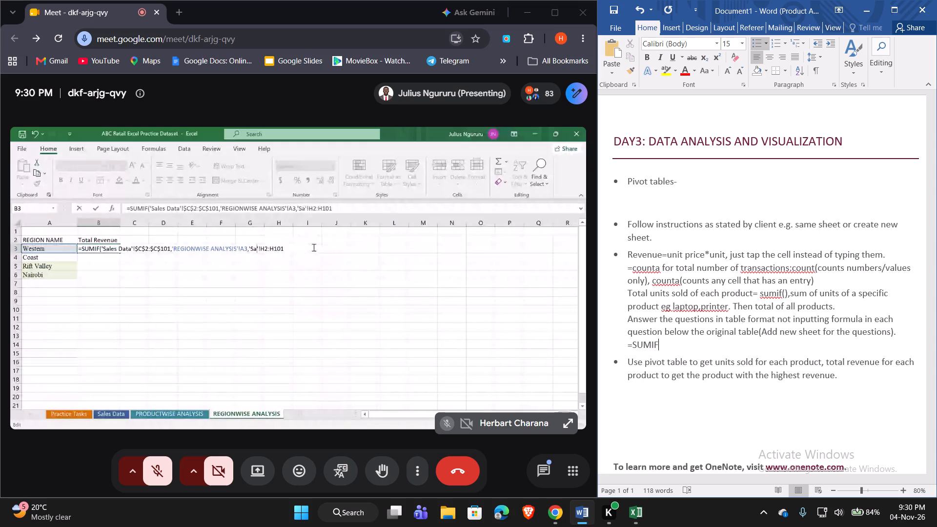
text(())
key(Left)
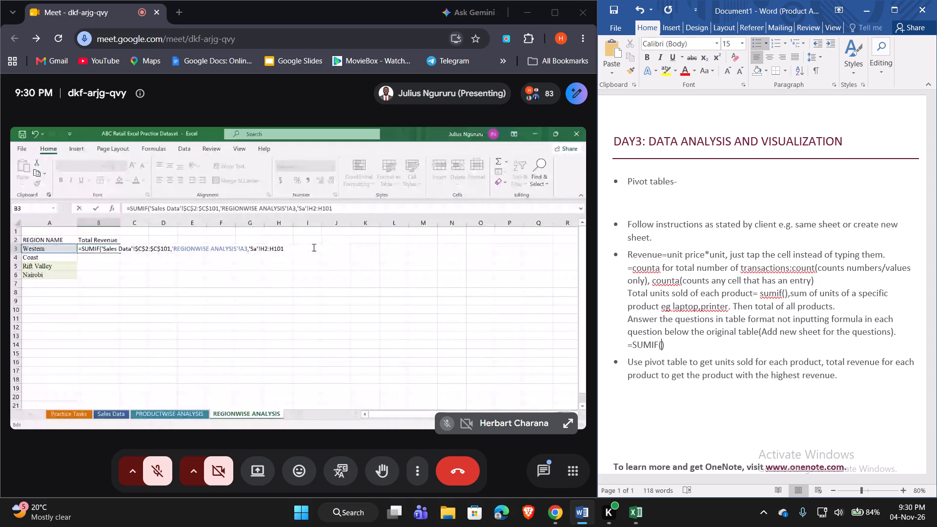
text(one con)
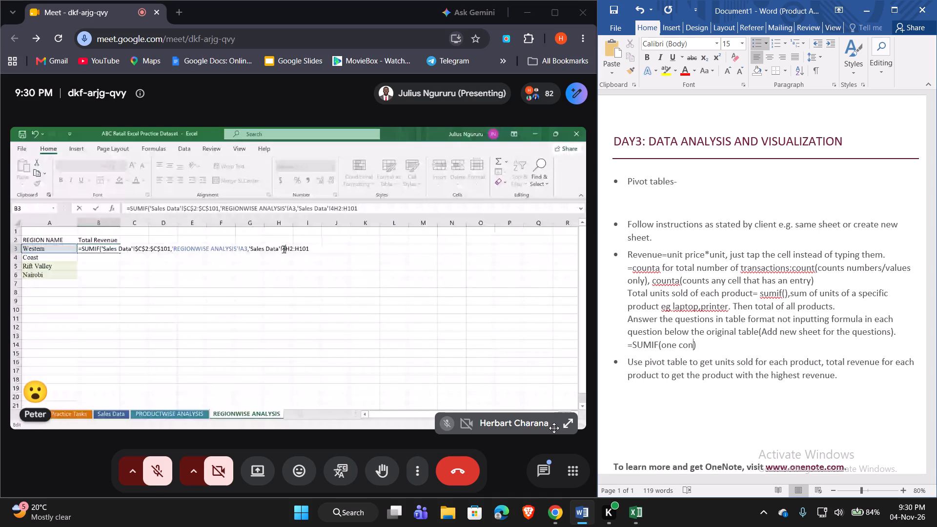
text(dition)
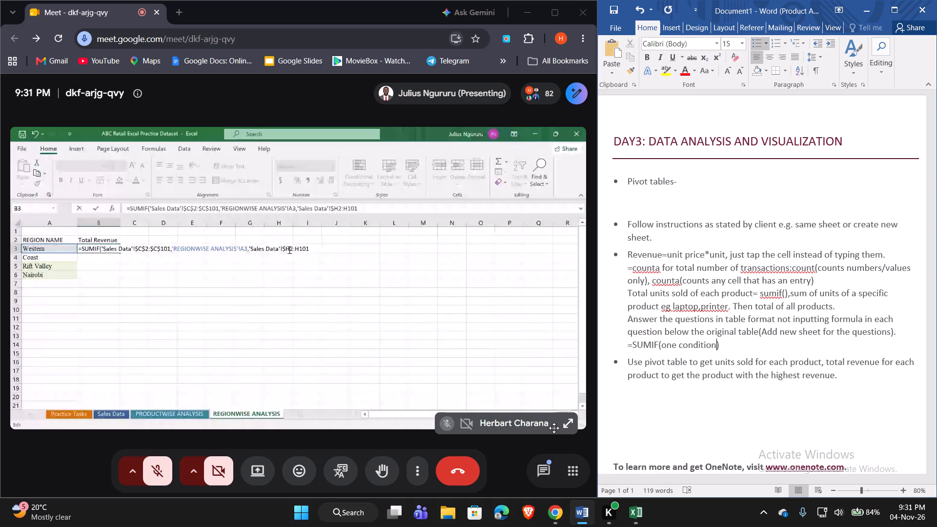
text(,)
key(space)
key(BackSpace)
key(BackSpace)
key(Right)
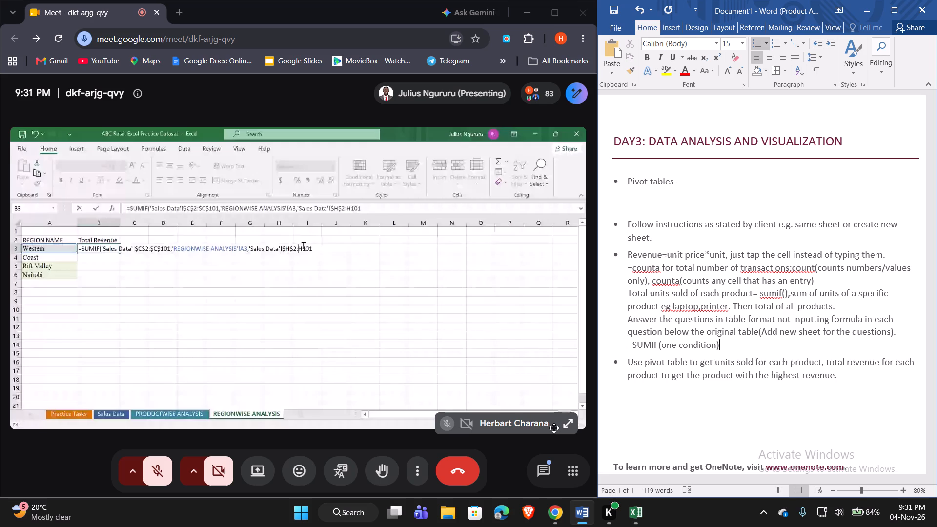
Continue the SUMIF note with ", =SUMIFS(more than one condition)" and start a new line within the same bullet.
text(,)
key(space)
text(SUMIFS)
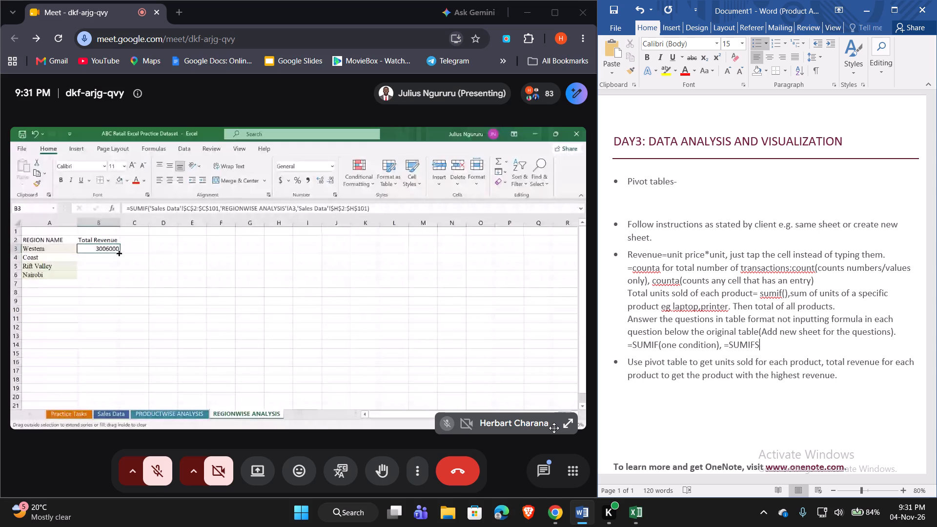
key(shift+parenright)
key(Left)
key(shift+parenleft)
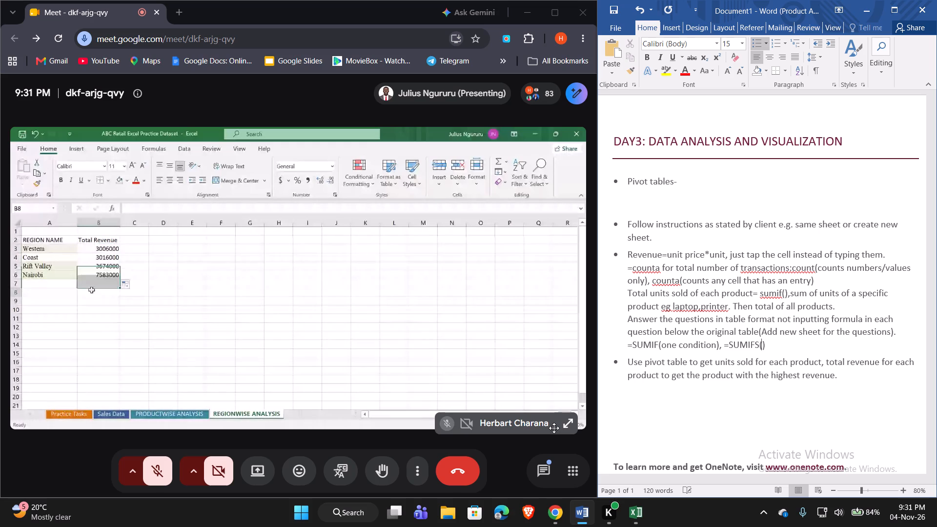
key(Left)
key(Right)
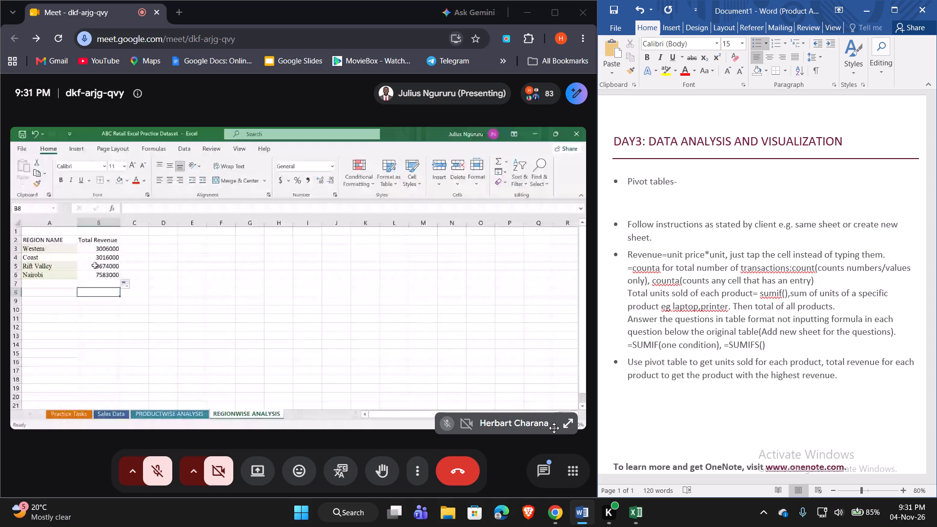
text(more than one condition)
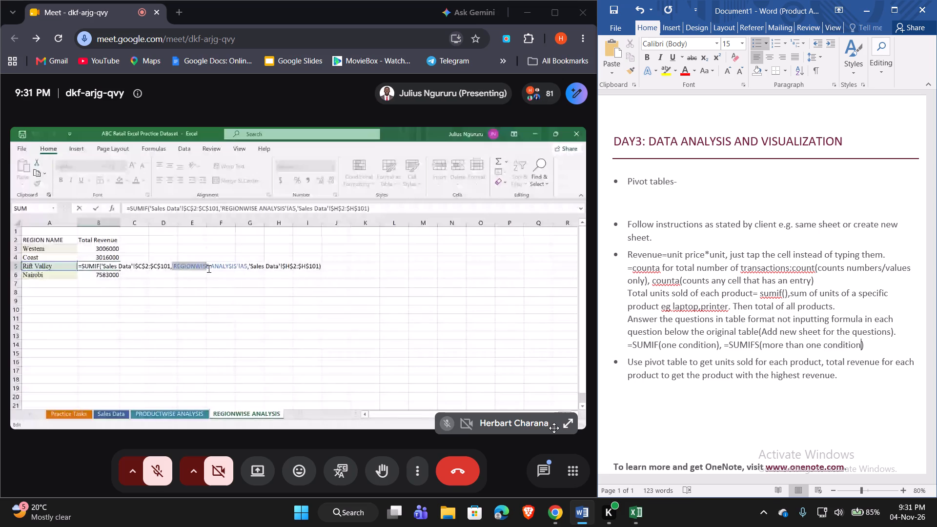
key(Right)
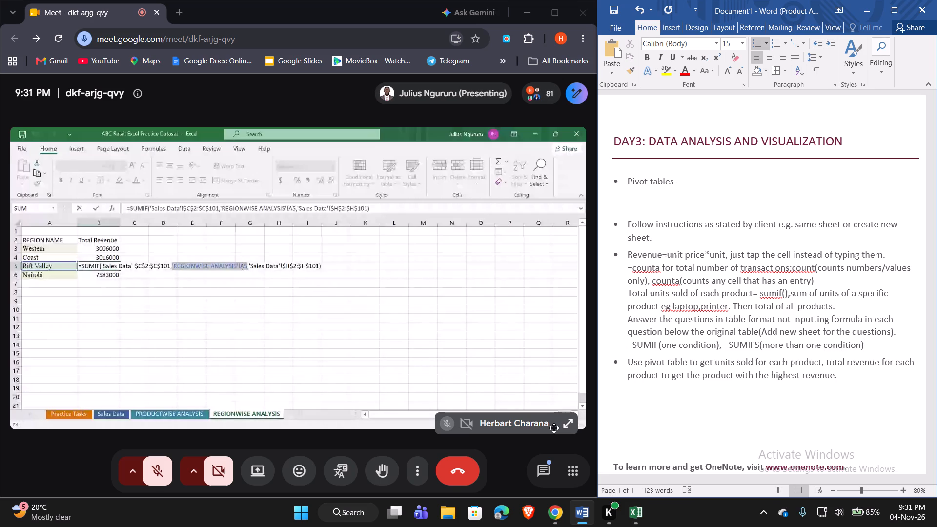
key(shift+Return)
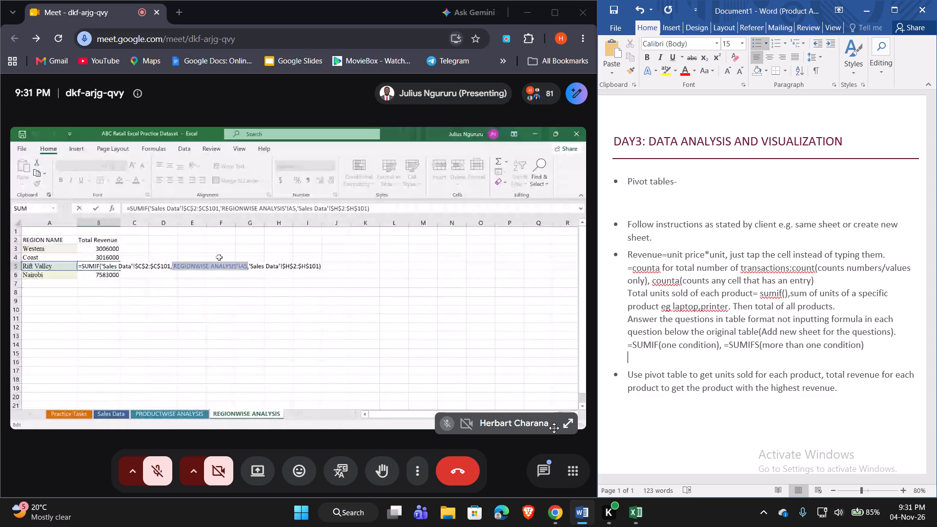
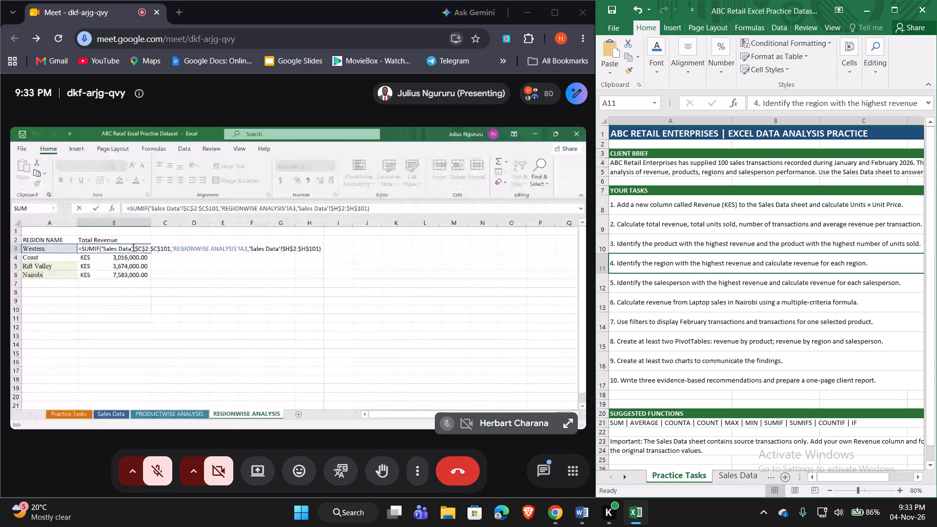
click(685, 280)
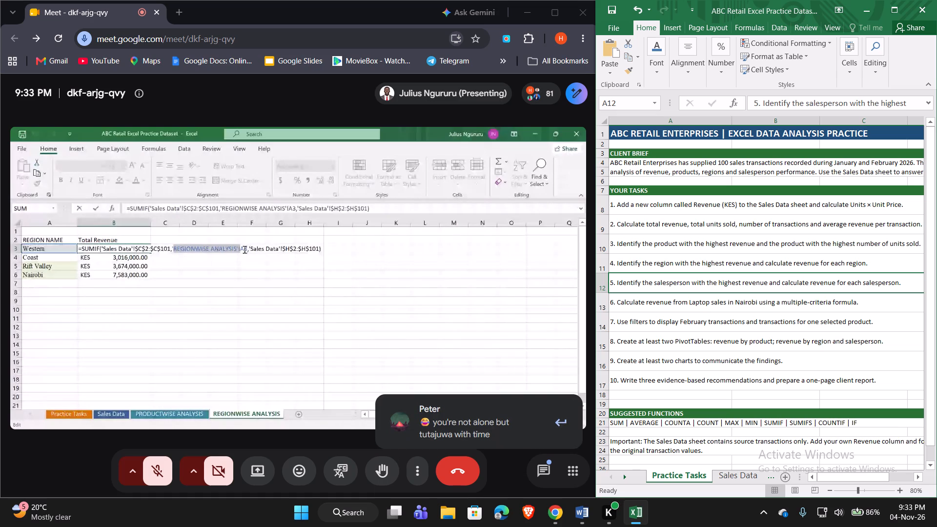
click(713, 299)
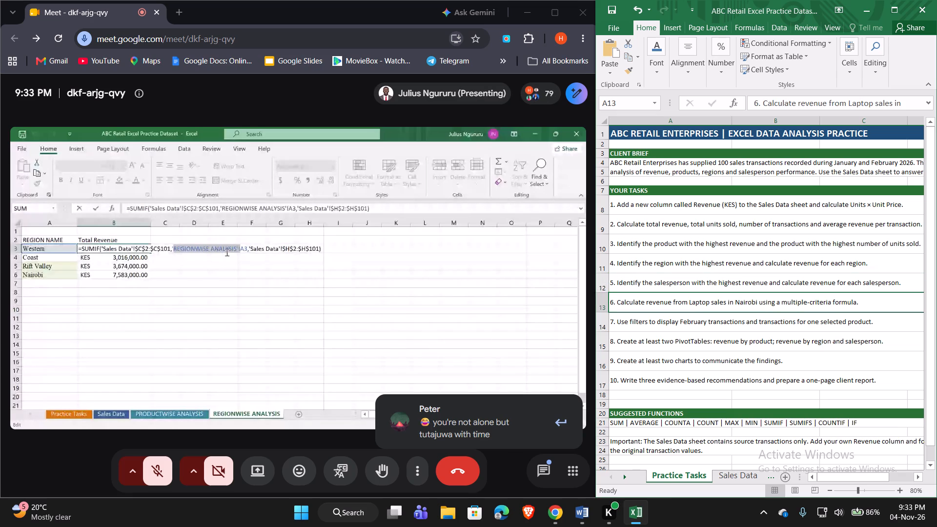
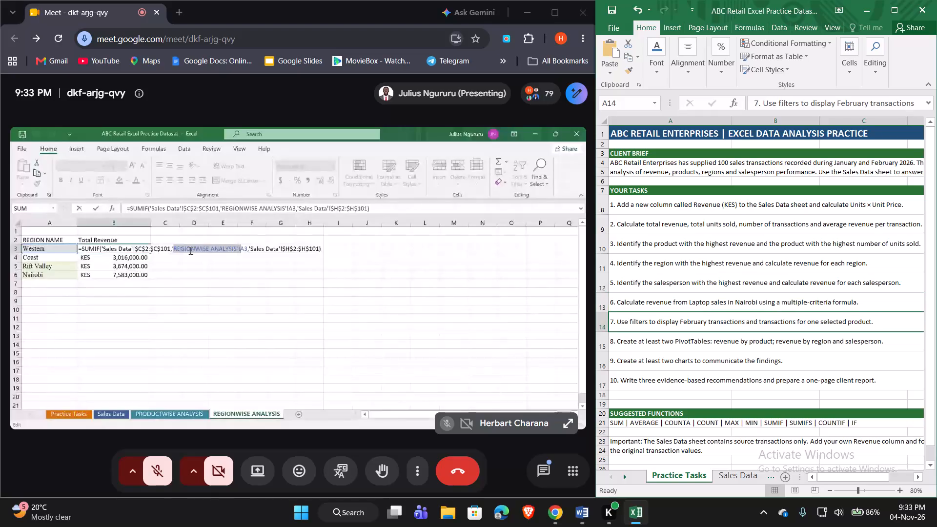
Read through the Practice Tasks sheet, covering the numbered tasks, the suggested functions and the important note about the Sales Data sheet.
click(719, 344)
click(725, 360)
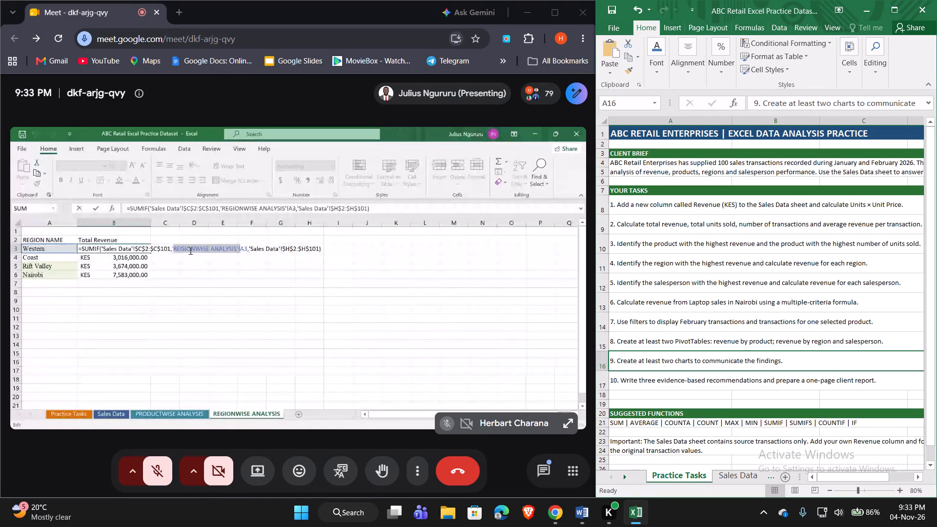
click(725, 380)
scroll(725, 380, down, 1)
key(Down)
key(Down)
key(Down)
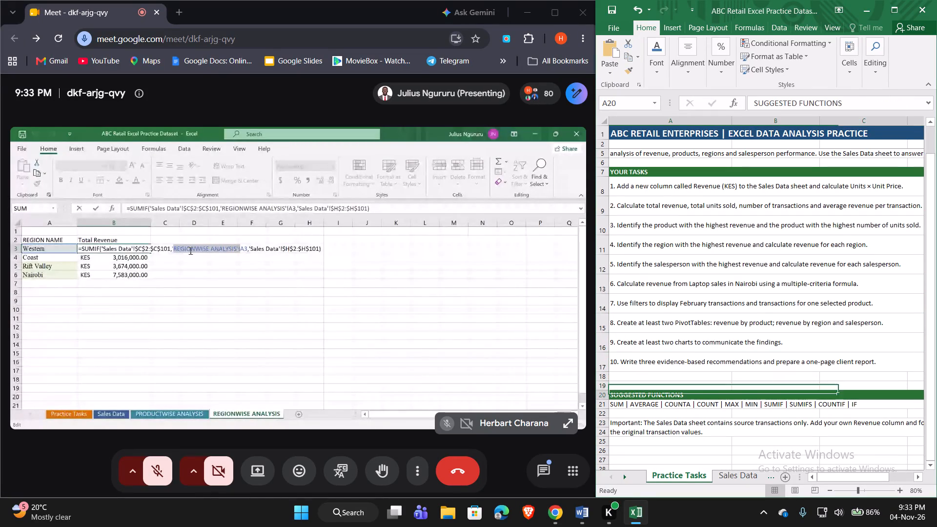
key(Down)
key(Down)
key(Down)
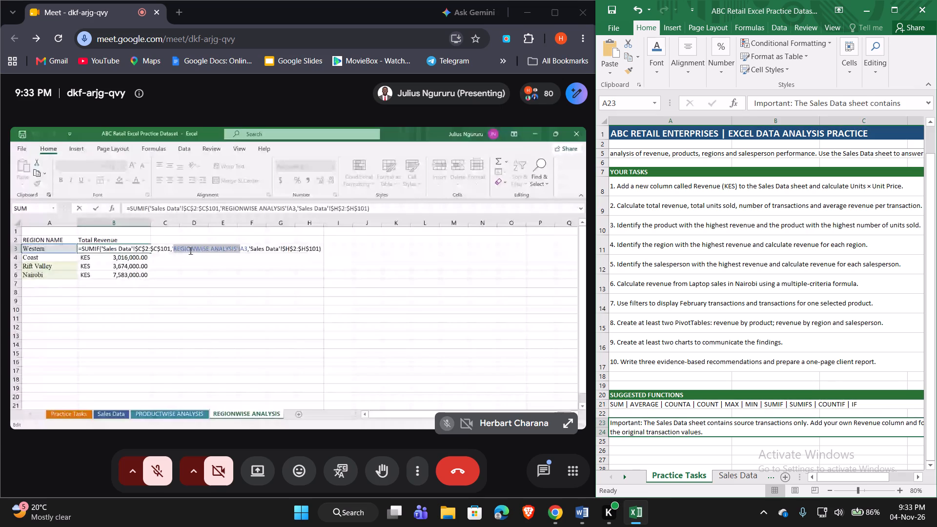
scroll(725, 380, left, 2)
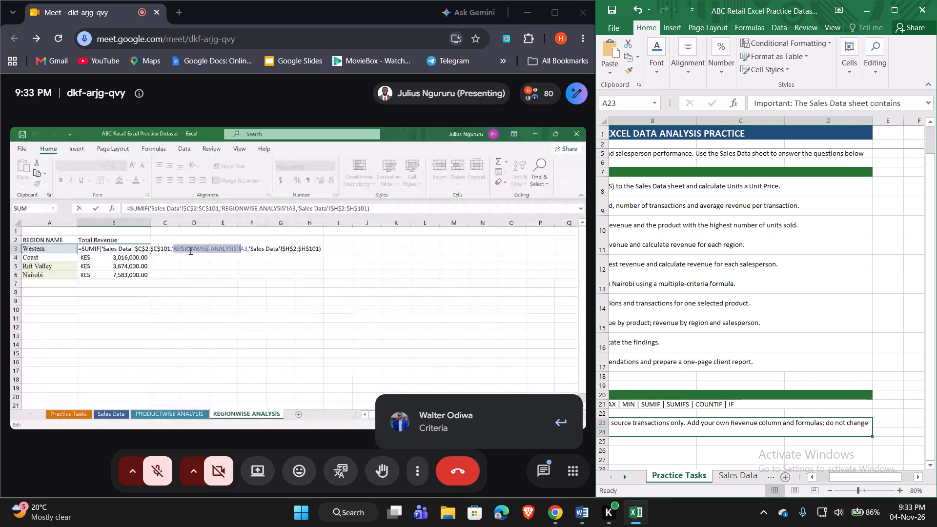
scroll(747, 432, right, 3)
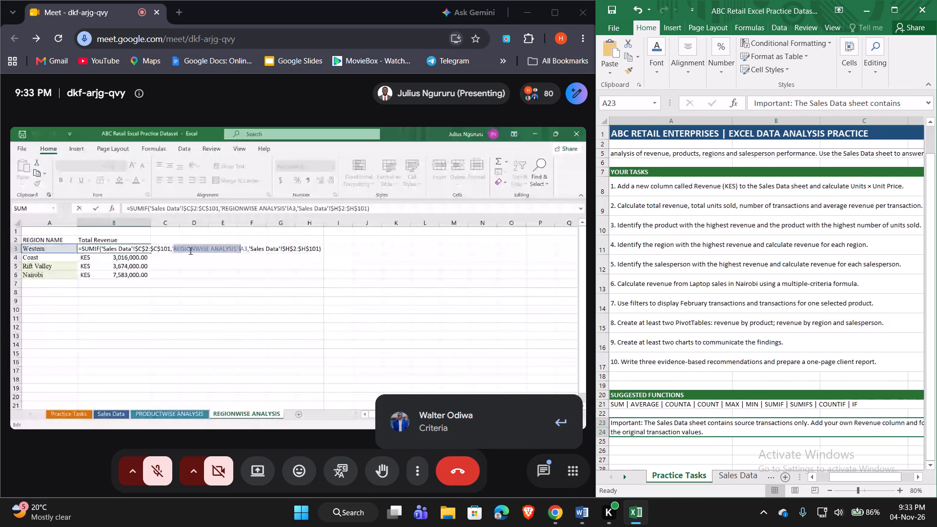
scroll(747, 432, left, 2)
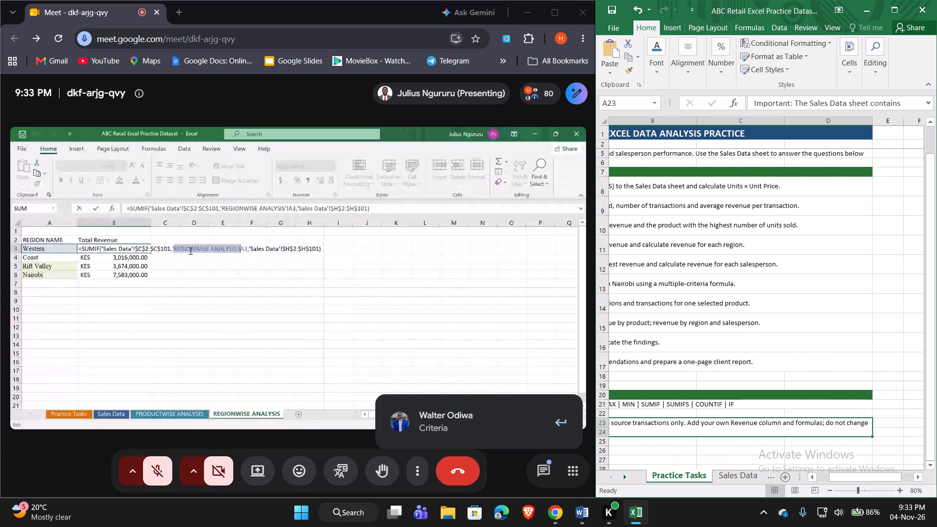
scroll(747, 432, right, 2)
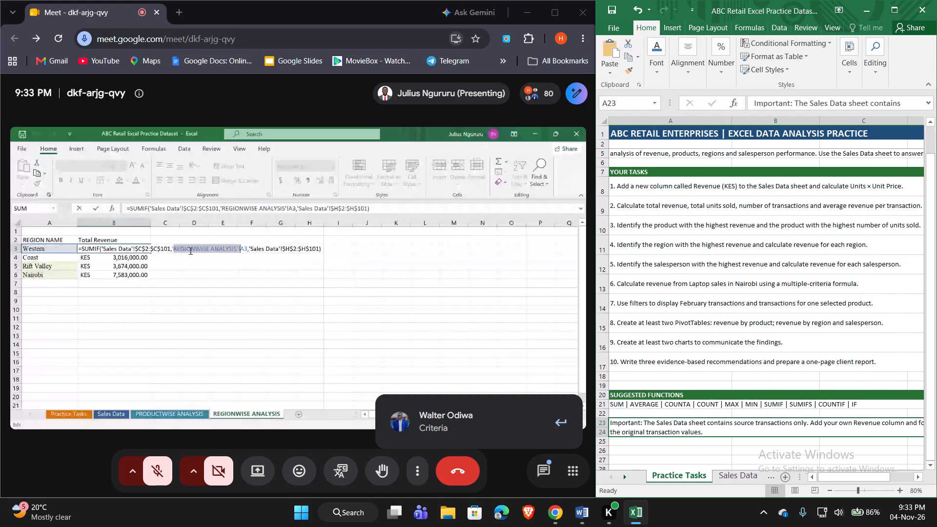
scroll(747, 432, down, 1)
scroll(747, 432, up, 1)
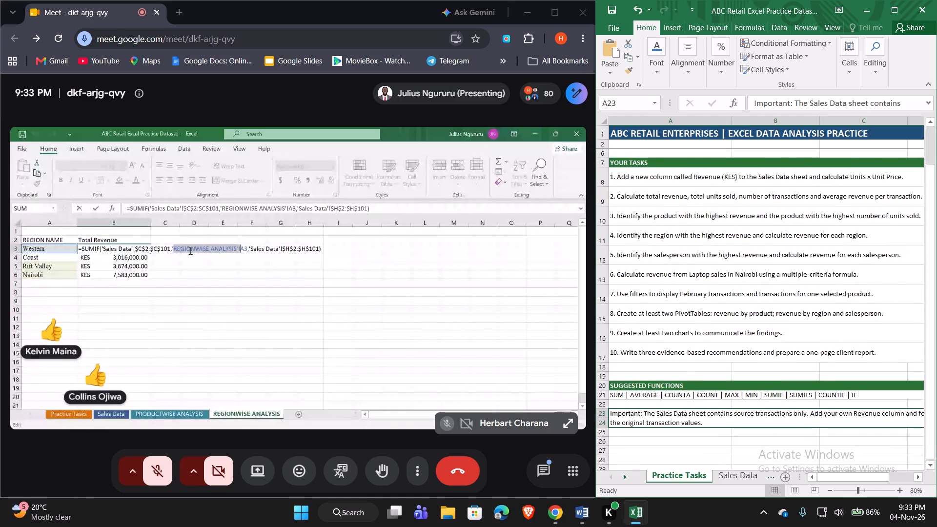
scroll(747, 432, up, 1)
click(740, 203)
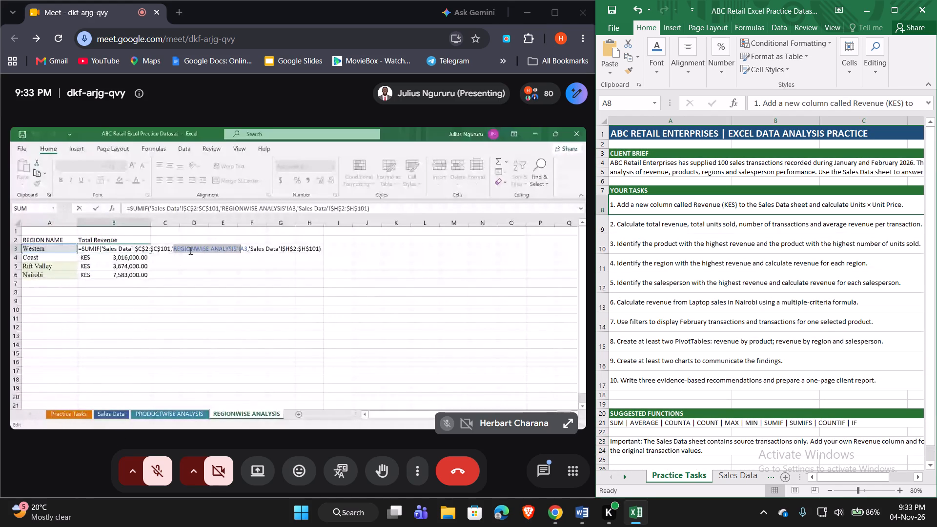
Switch from the Excel workbook to the Word notes on Day 3 data analysis and visualization.
click(863, 5)
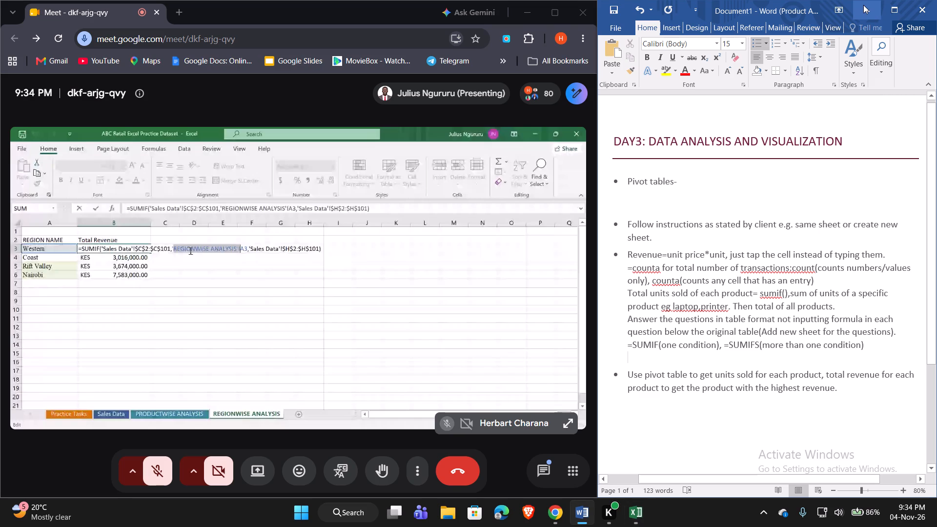
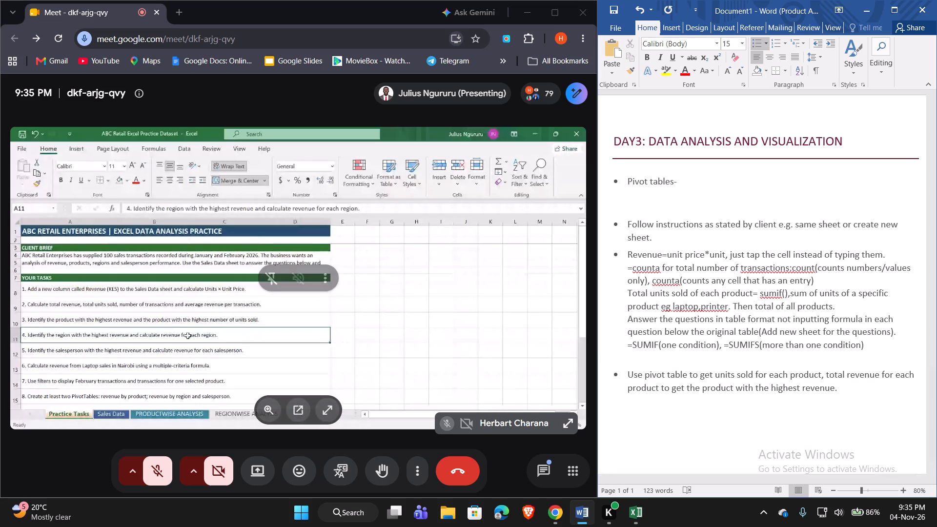
Add the note "highest =MAX()" on the empty line below the SUMIF/SUMIFS note.
click(635, 354)
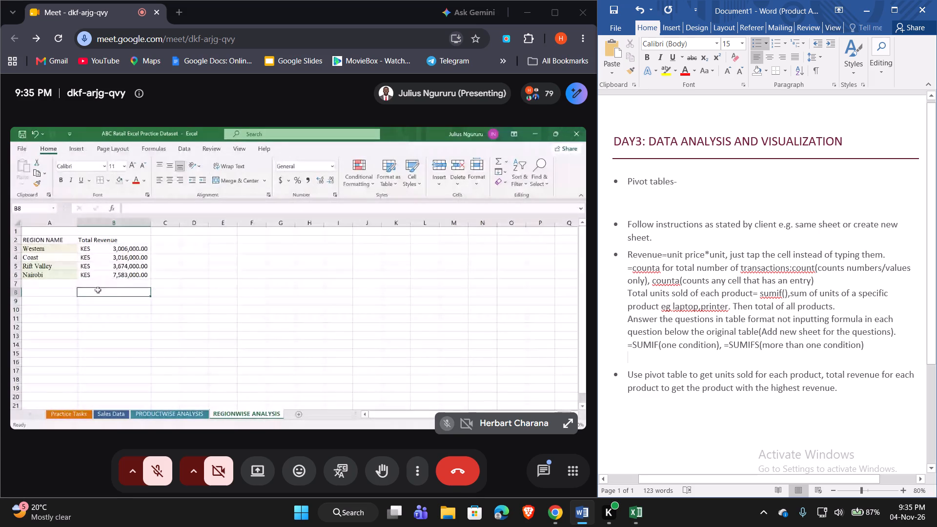
text(highr)
key(BackSpace)
text(est)
key(space)
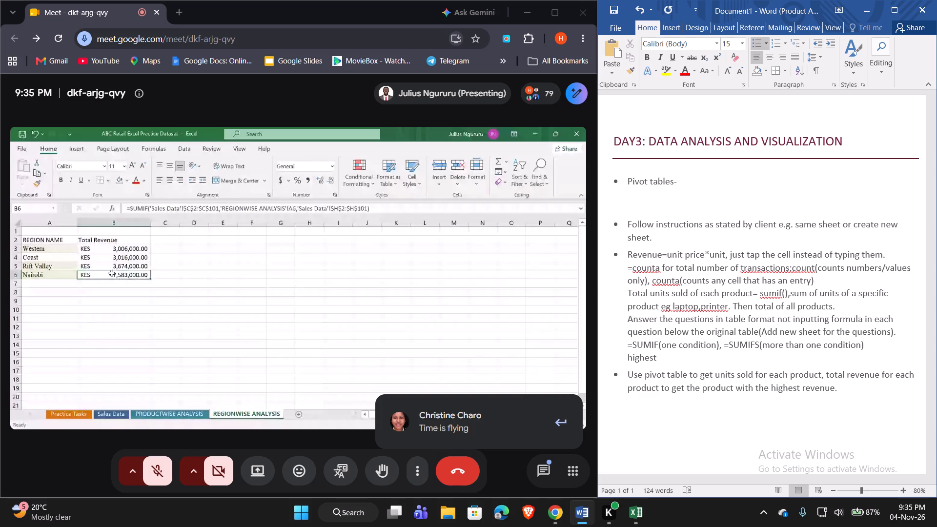
key(equal)
text(MAX)
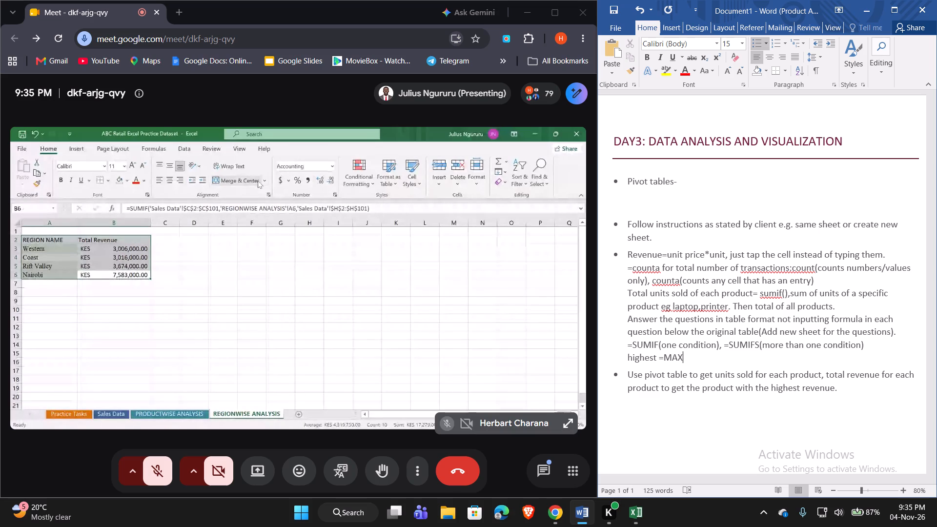
key(space)
key(BackSpace)
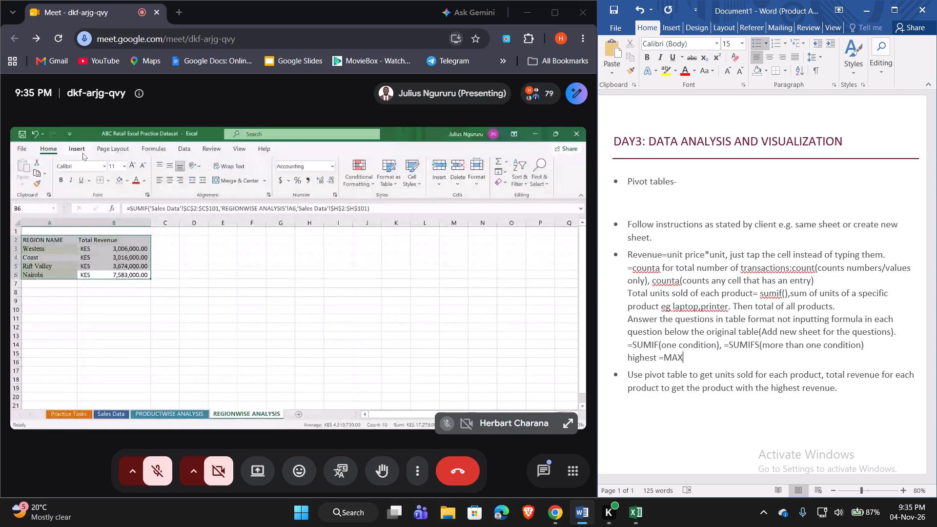
text(*()
key(BackSpace)
key(BackSpace)
key(shift+parenleft)
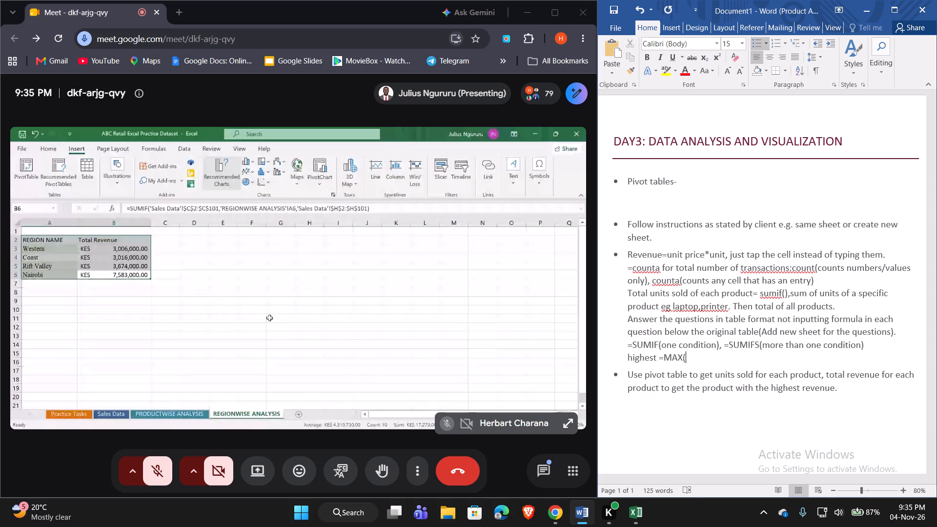
key(shift+parenright)
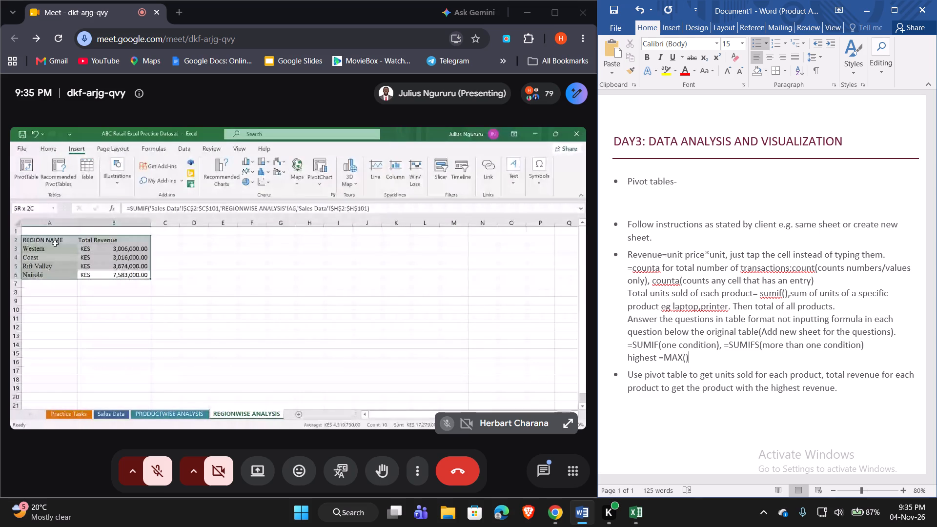
Continue the MAX note with "or use charts so that its easy to explain" and start a new line below it.
key(space)
text(or)
key(space)
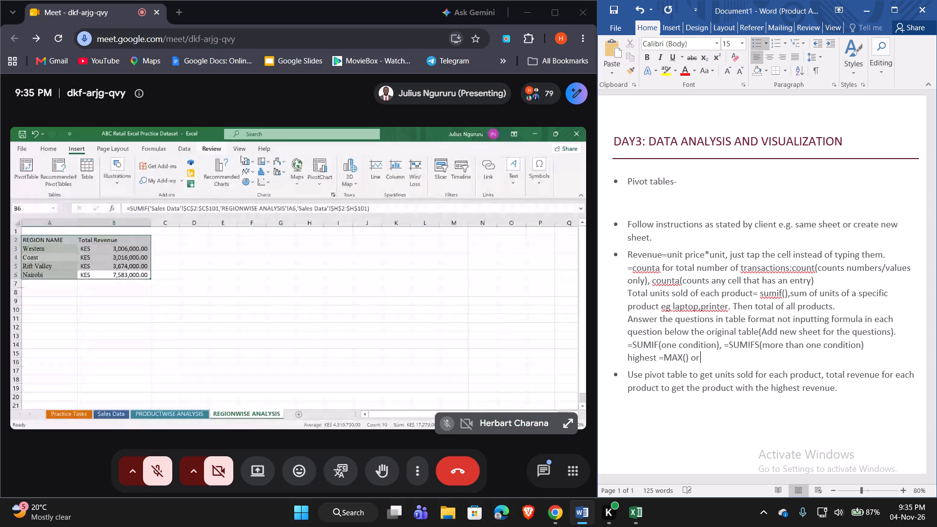
text(use)
key(space)
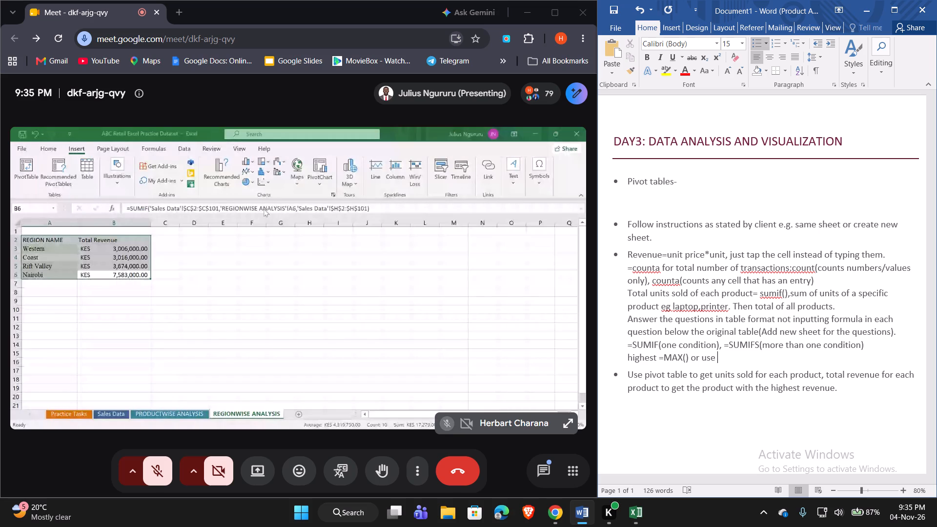
text(charts)
key(space)
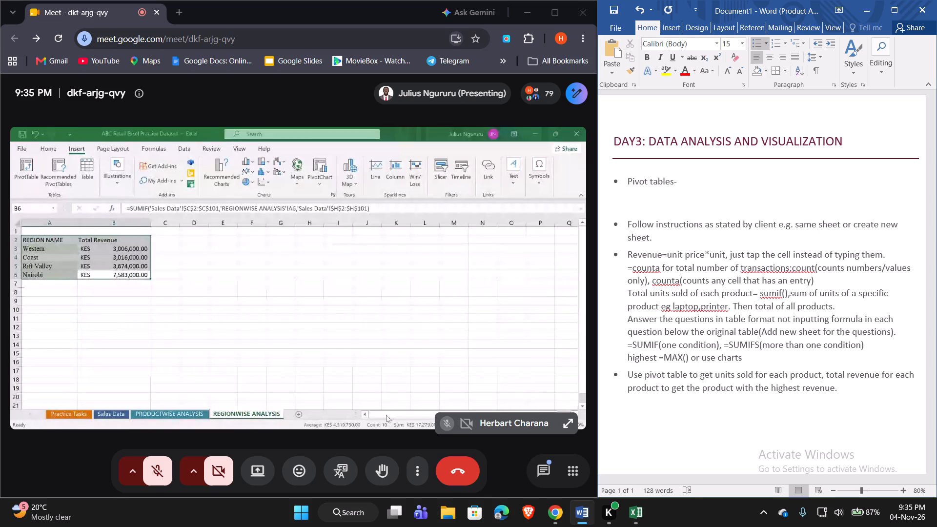
text(so that itse)
key(BackSpace)
key(space)
text(easy to)
key(space)
text(explain)
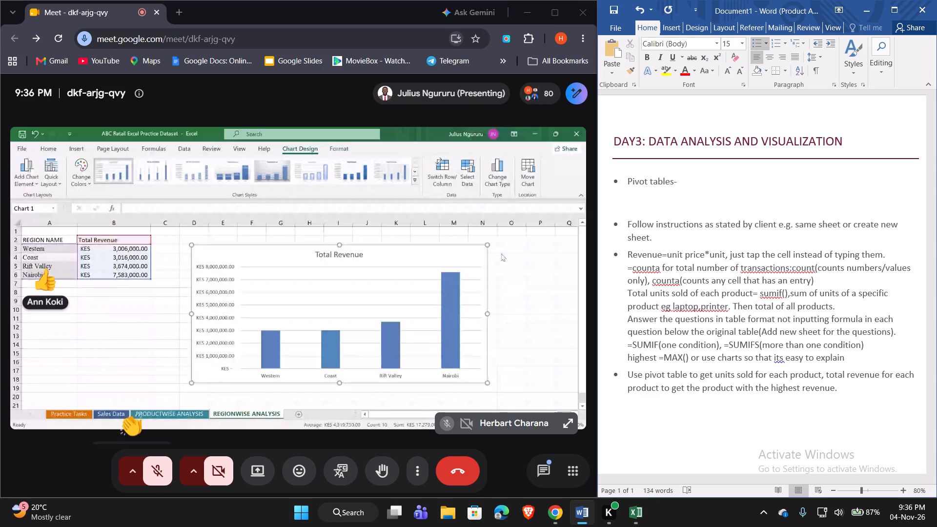
key(shift+Return)
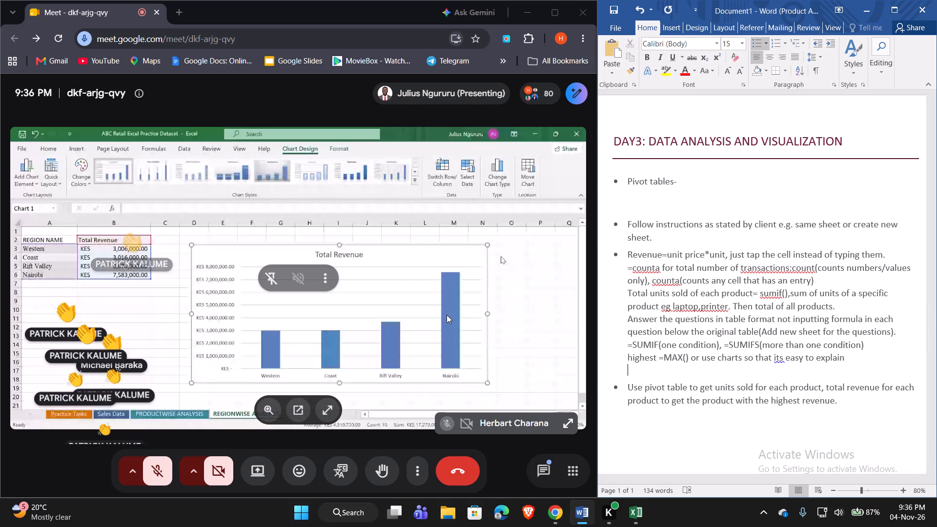
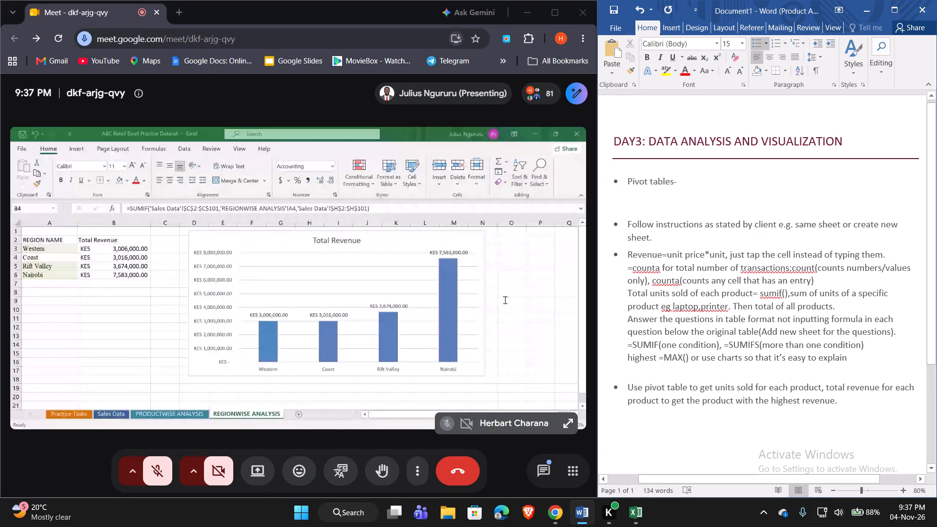
In the units-sold note, add a space after "laptop" and correct "eg" to "e.g.".
click(696, 305)
key(space)
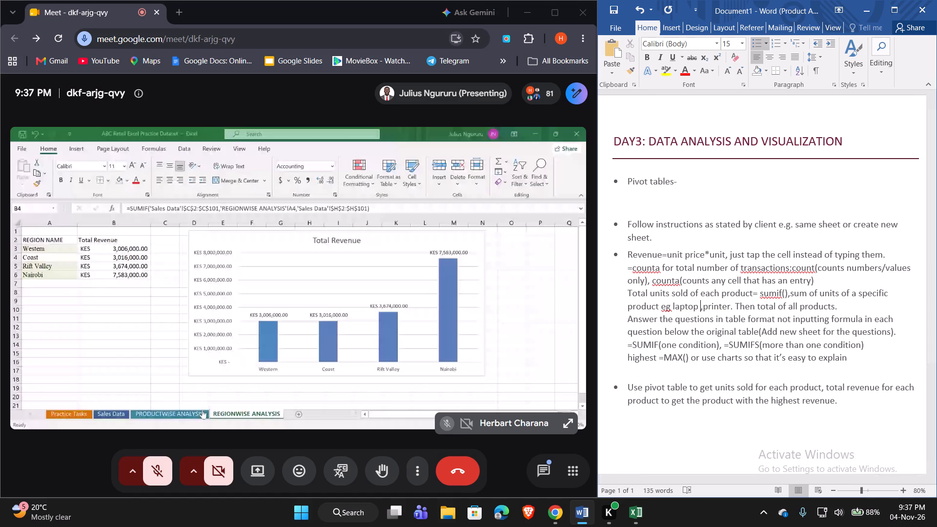
click(667, 307)
right_click(667, 307)
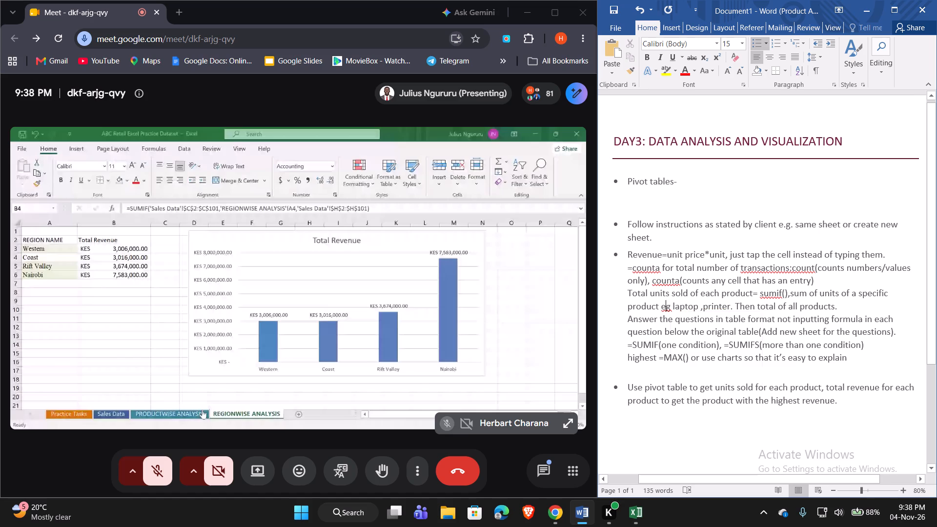
click(689, 316)
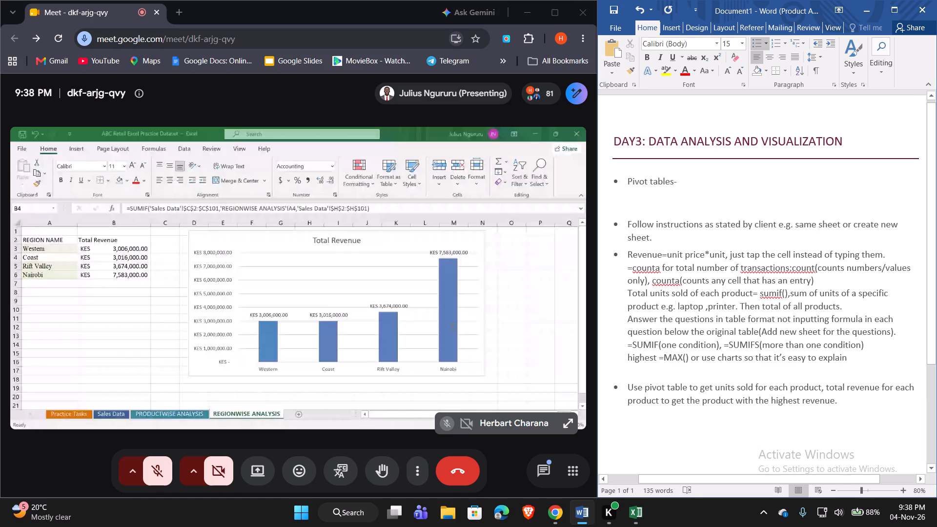
Ignore all spelling flags on "counta" and insert a space between "transactions:" and "count".
click(667, 281)
right_click(667, 281)
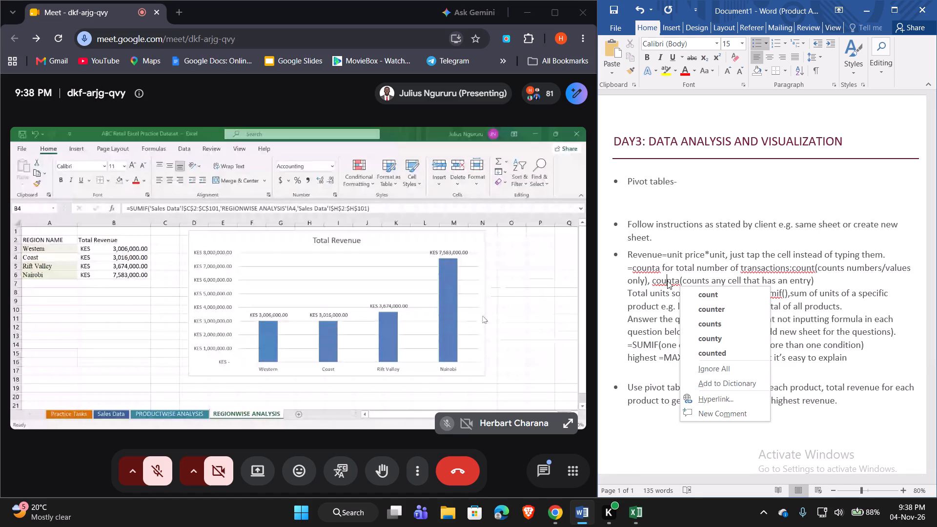
click(730, 371)
click(798, 269)
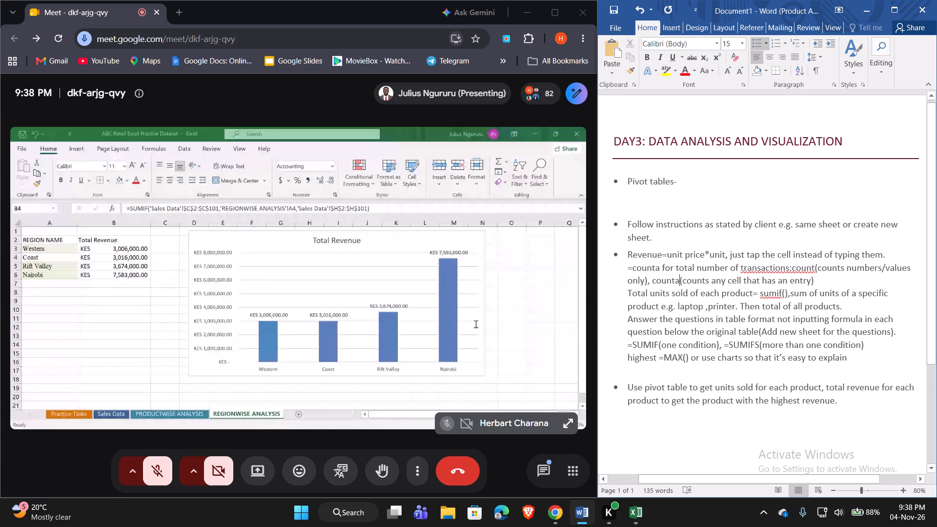
key(Left)
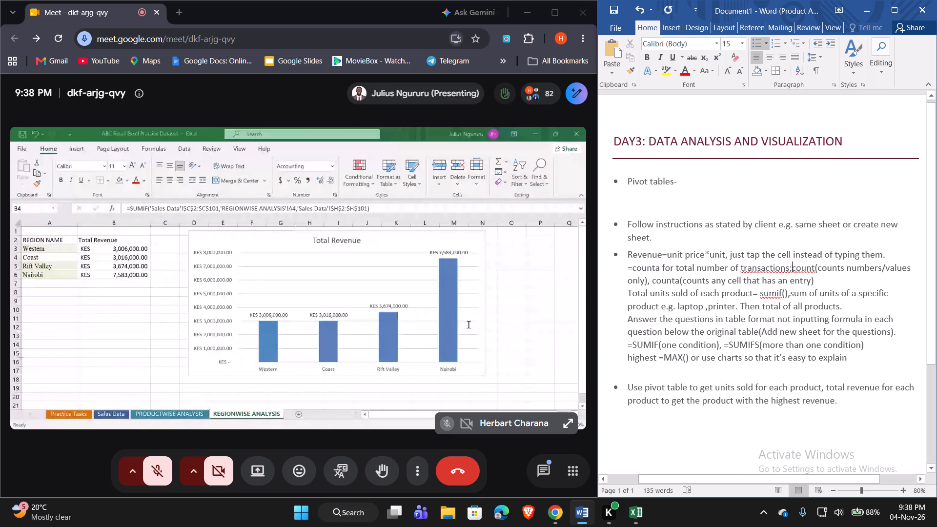
key(space)
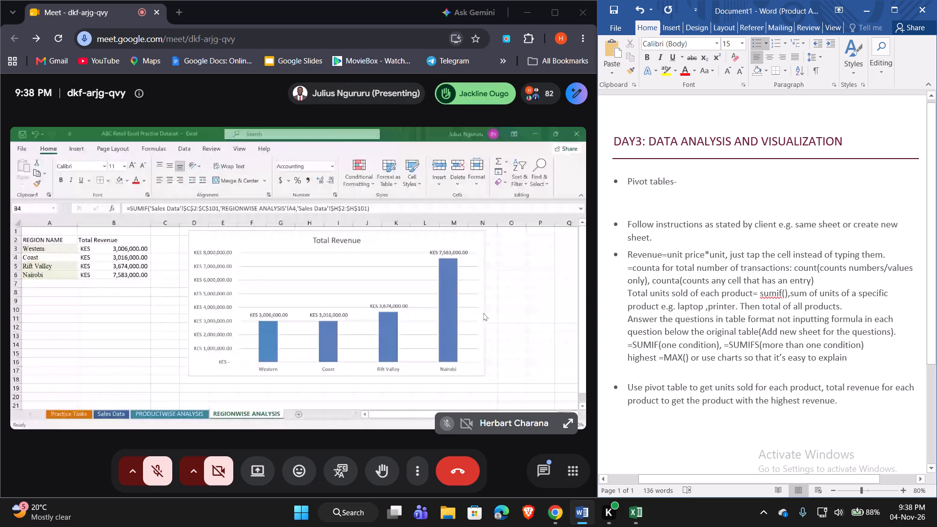
Ignore all spelling flags on "sumif" and insert a space before the equals sign following "each product".
click(772, 294)
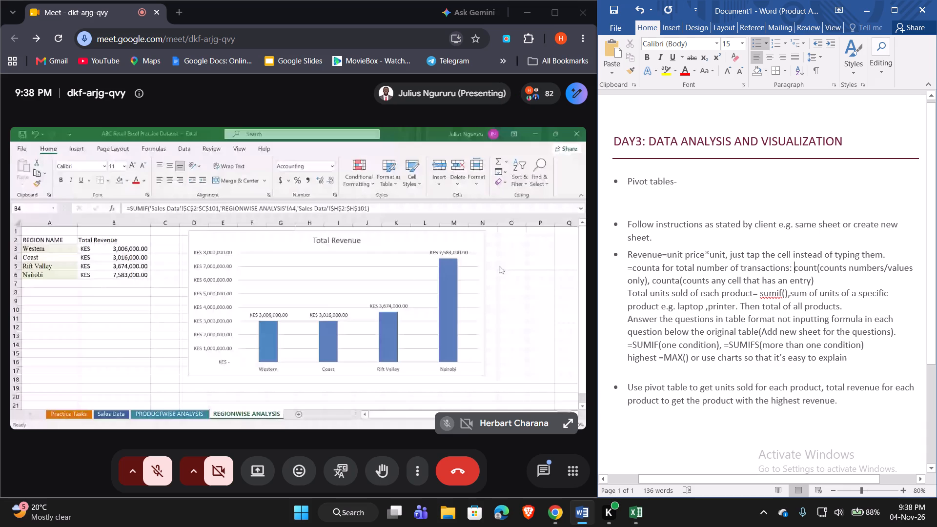
right_click(772, 294)
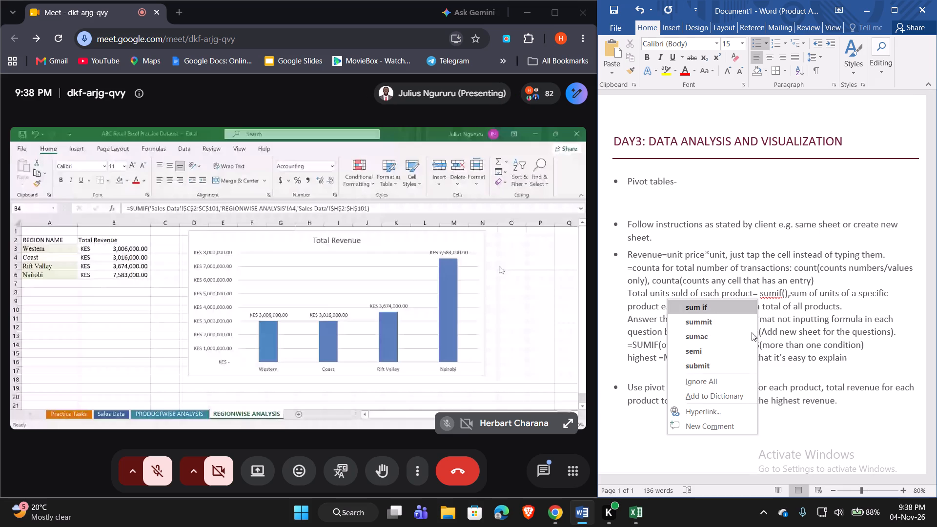
click(729, 382)
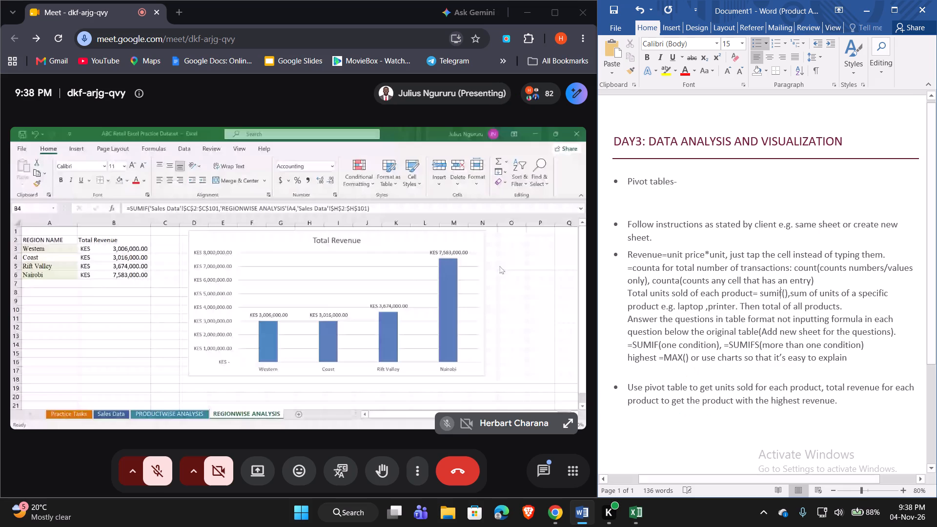
click(751, 293)
key(Right)
key(space)
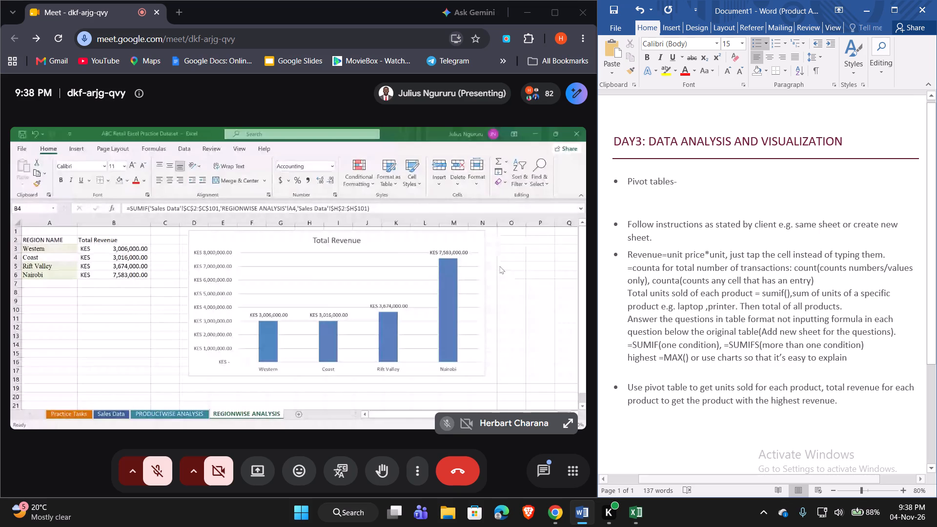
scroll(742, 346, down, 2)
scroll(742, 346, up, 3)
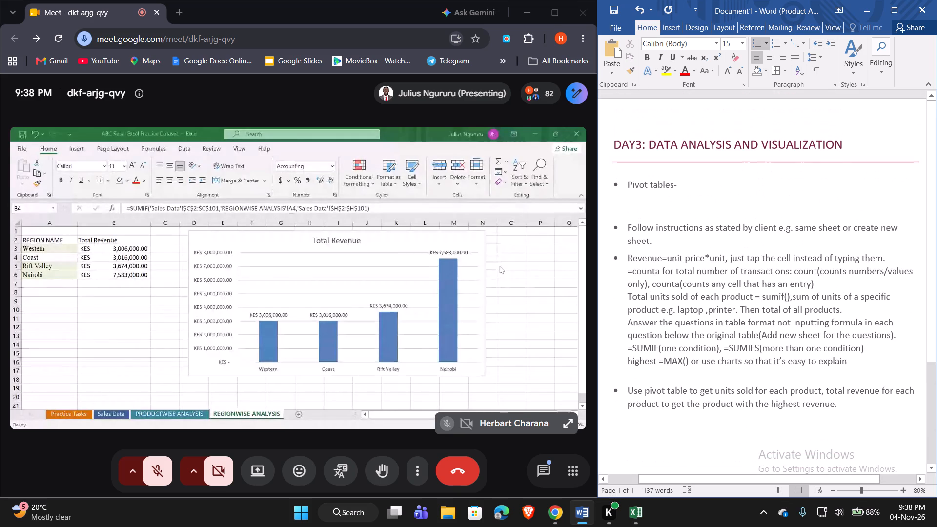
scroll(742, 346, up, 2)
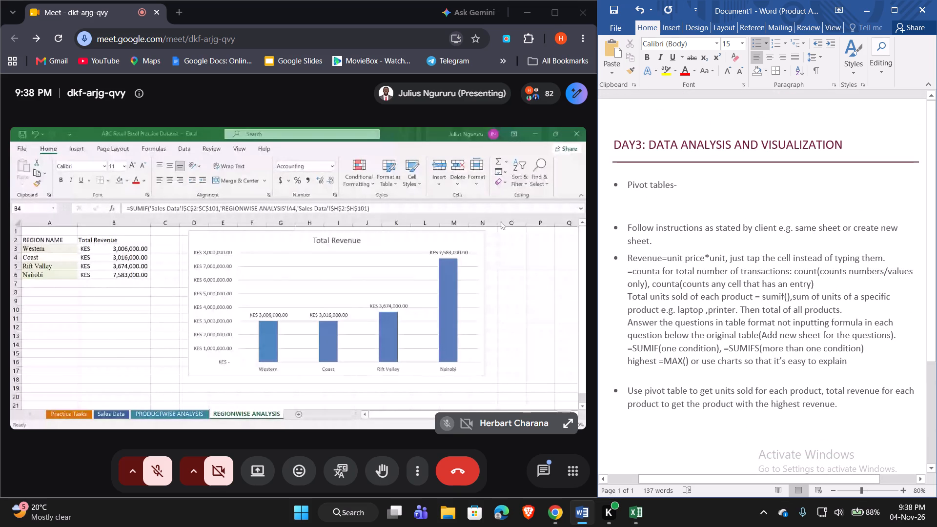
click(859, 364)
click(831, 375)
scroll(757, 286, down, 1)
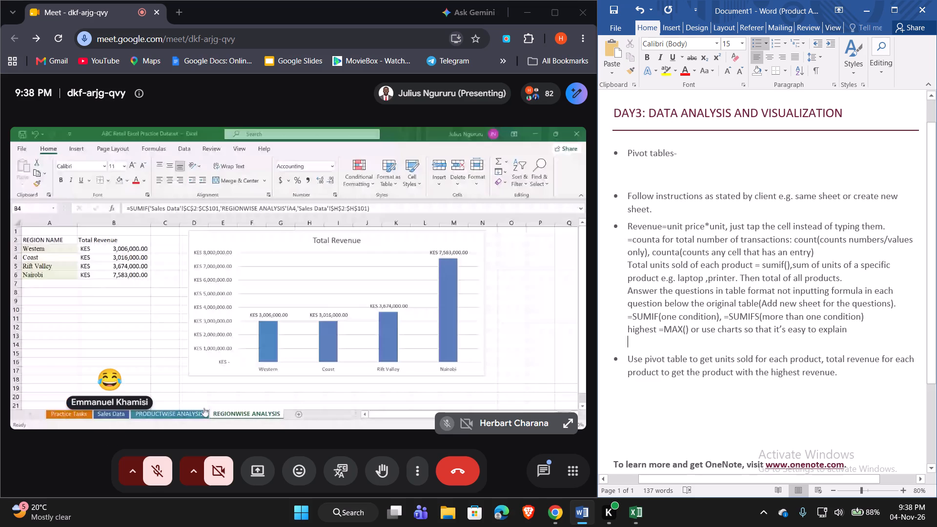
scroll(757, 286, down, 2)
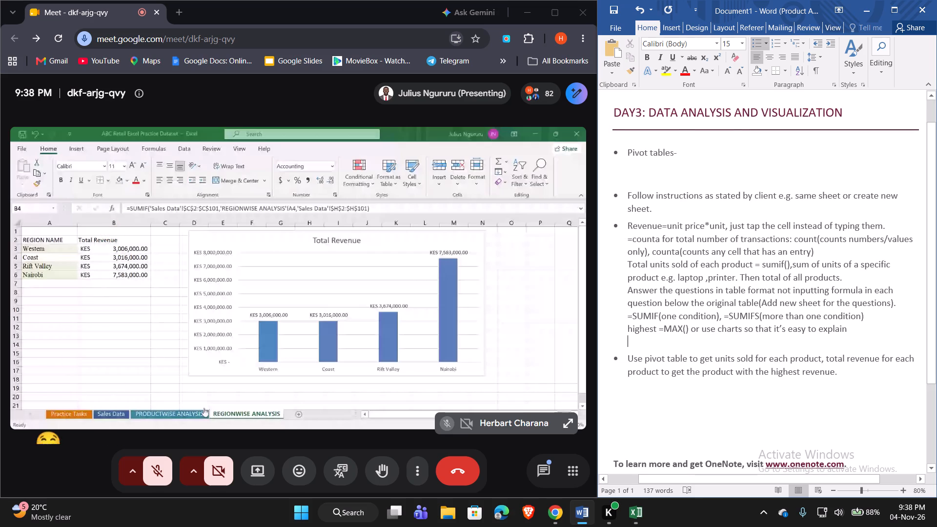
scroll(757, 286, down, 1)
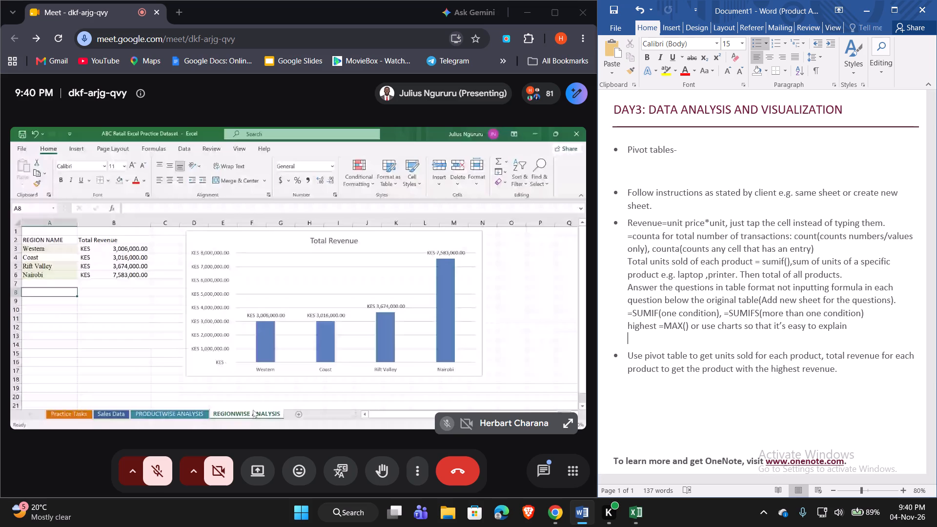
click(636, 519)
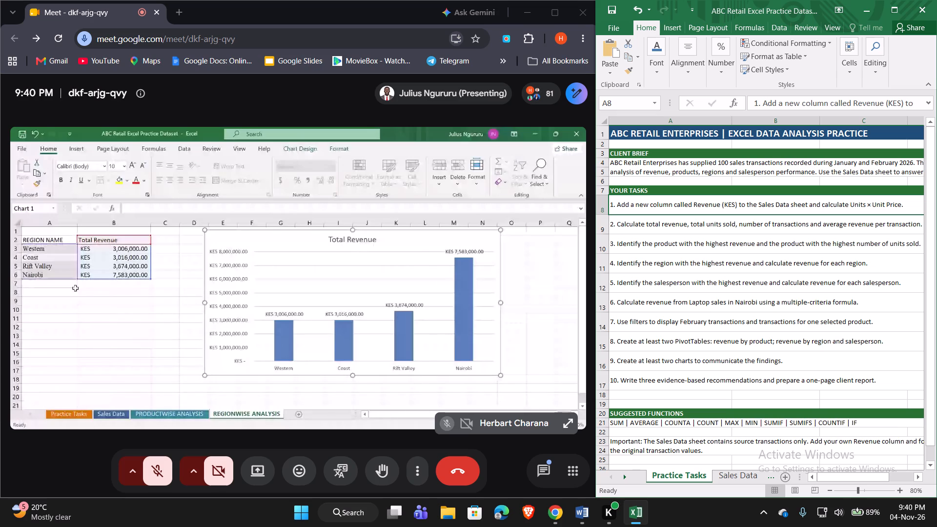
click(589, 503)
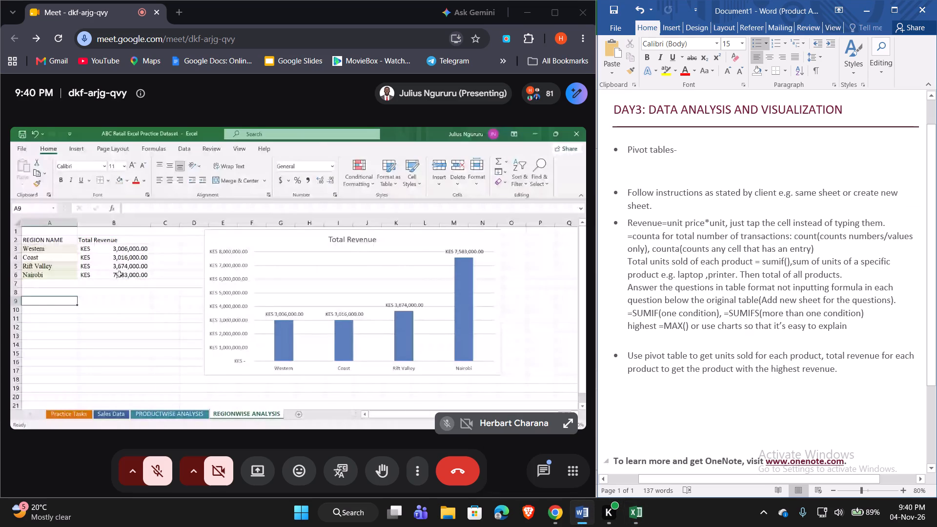
Under the "Pivot tables-" bullet, add the lines "Productwise analysis" and "Regionwise analysis".
click(680, 165)
key(p)
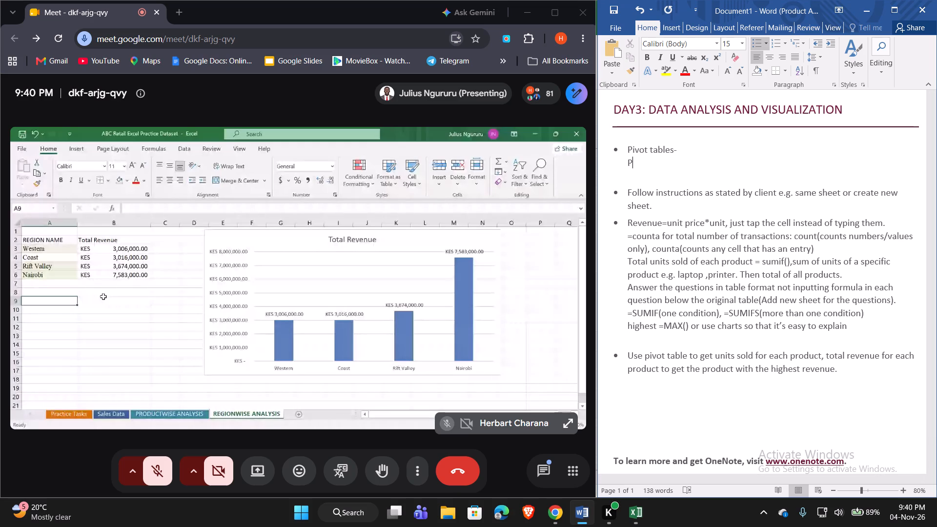
text(roduc)
key(t)
text(wise)
key(space)
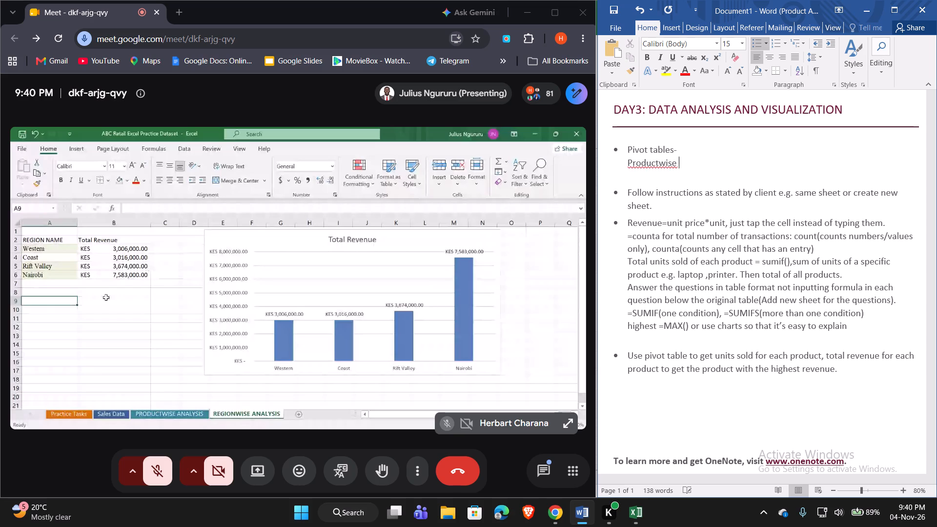
text(analysis)
key(shift+Return)
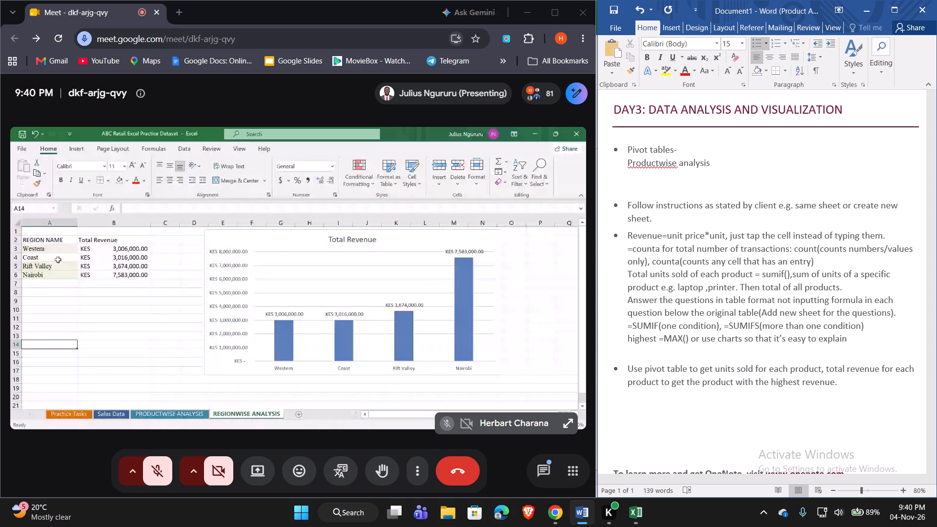
text(Regionwise)
key(space)
text(analu)
key(BackSpace)
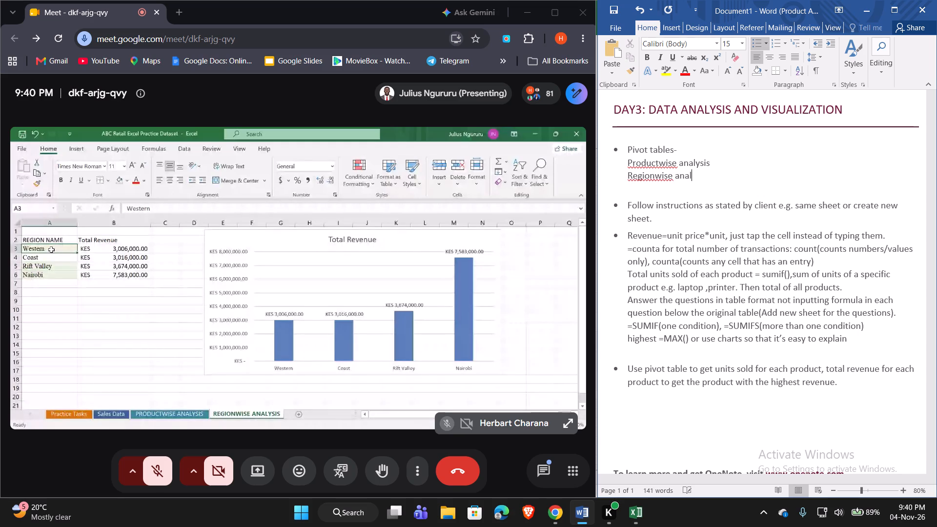
text(ysis)
Replace the first bullet's text "Pivot tables-" with "List of sheets".
key(Up)
key(Up)
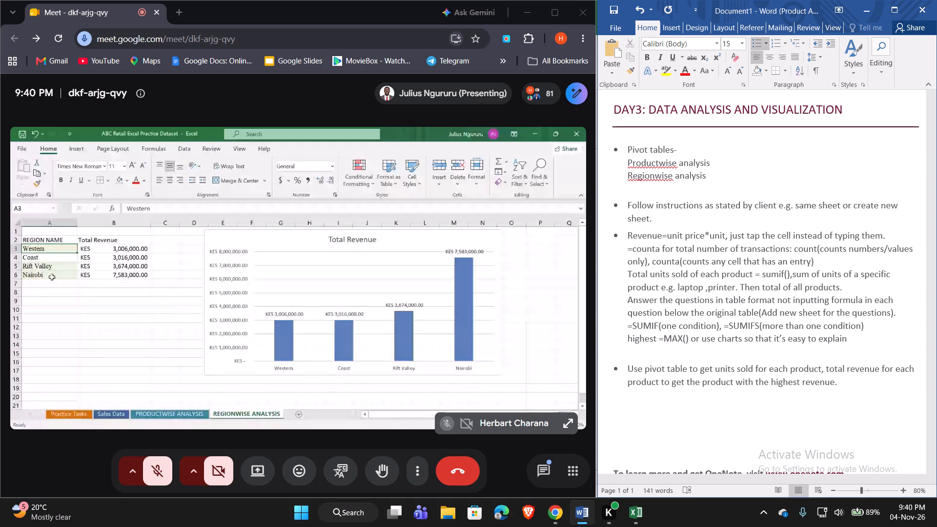
key(BackSpace)
key(BackSpace)
key(BackSpace)
key(BackSpace)
key(BackSpace)
key(BackSpace)
key(BackSpace)
key(BackSpace)
key(BackSpace)
key(BackSpace)
key(BackSpace)
key(BackSpace)
key(BackSpace)
key(BackSpace)
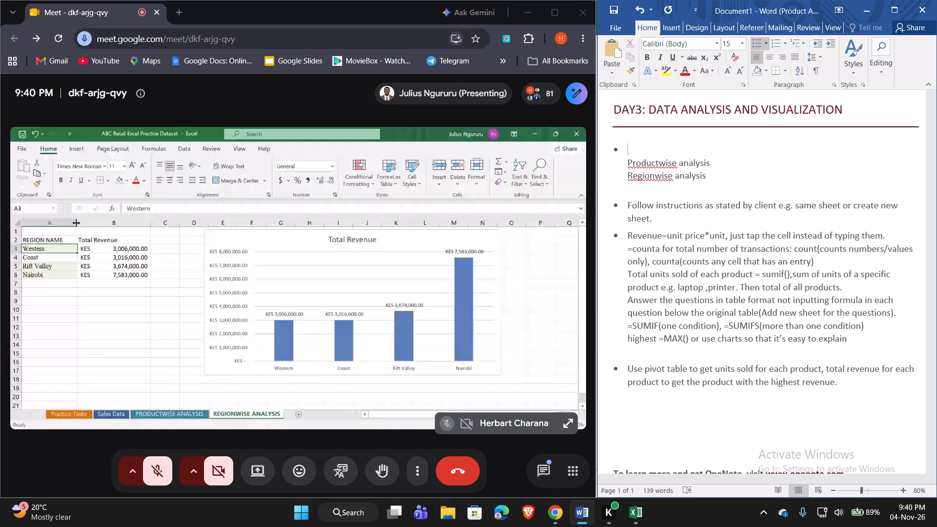
text(List of sh)
text(eete)
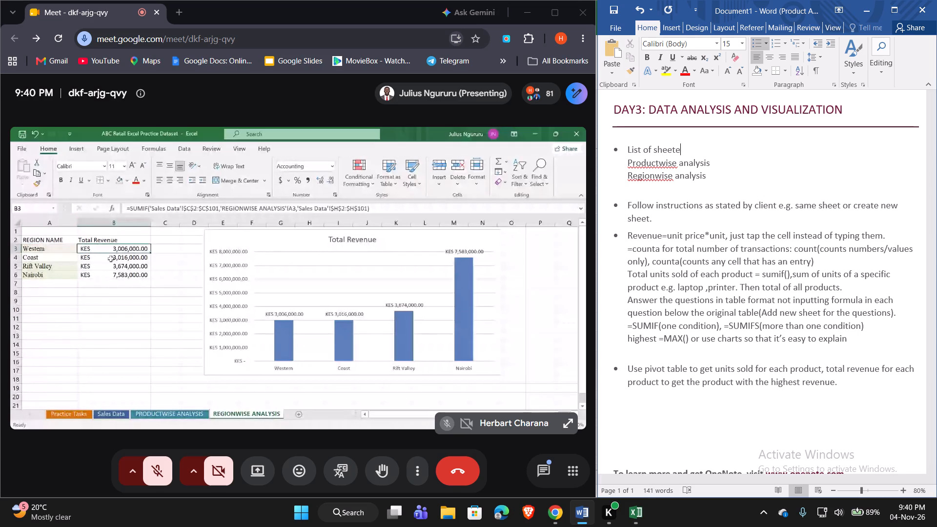
key(BackSpace)
key(s)
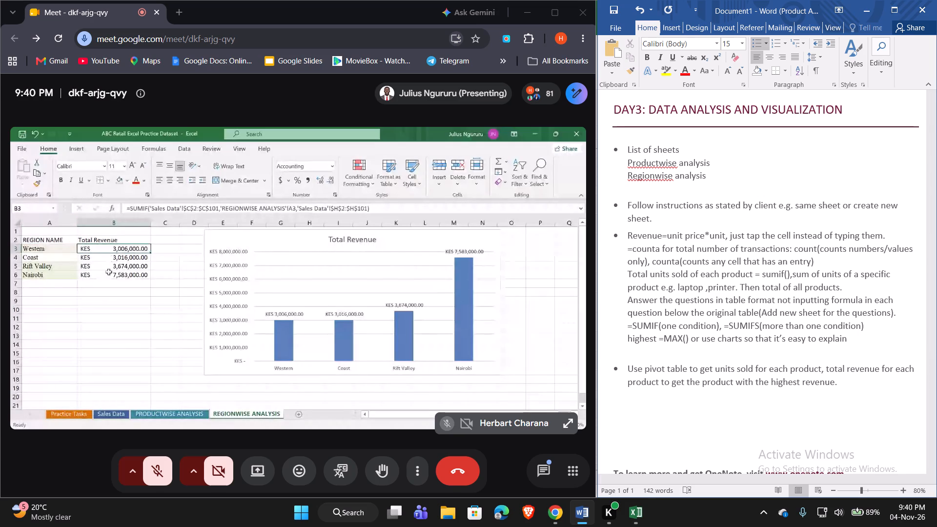
Make the "List of sheets" text bold and underlined.
drag(705, 144, 627, 143)
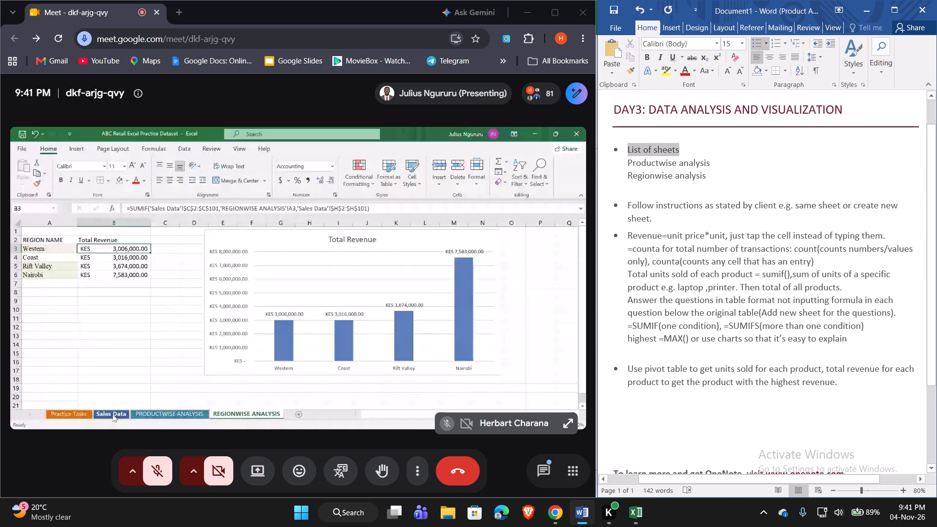
drag(627, 143, 625, 143)
key(ctrl+b)
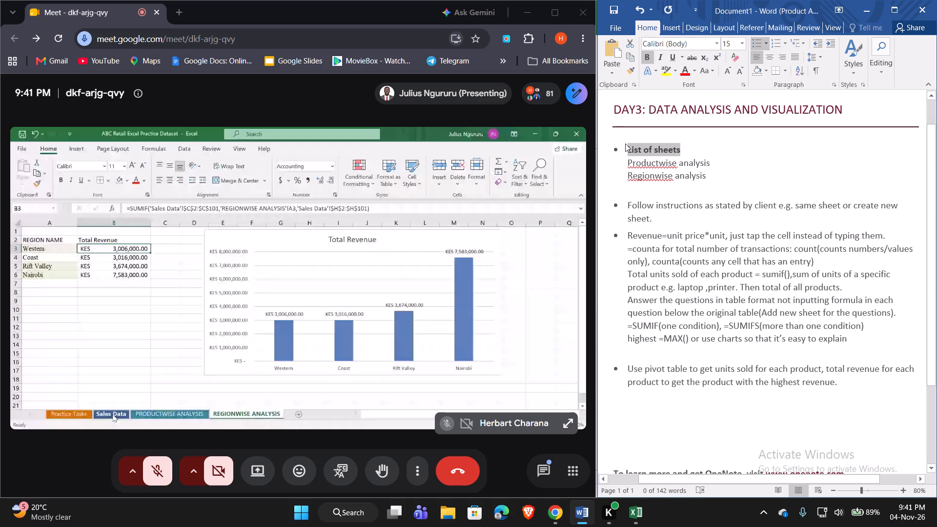
key(ctrl+u)
Start a new line below "Regionwise analysis" within the same bullet.
click(733, 177)
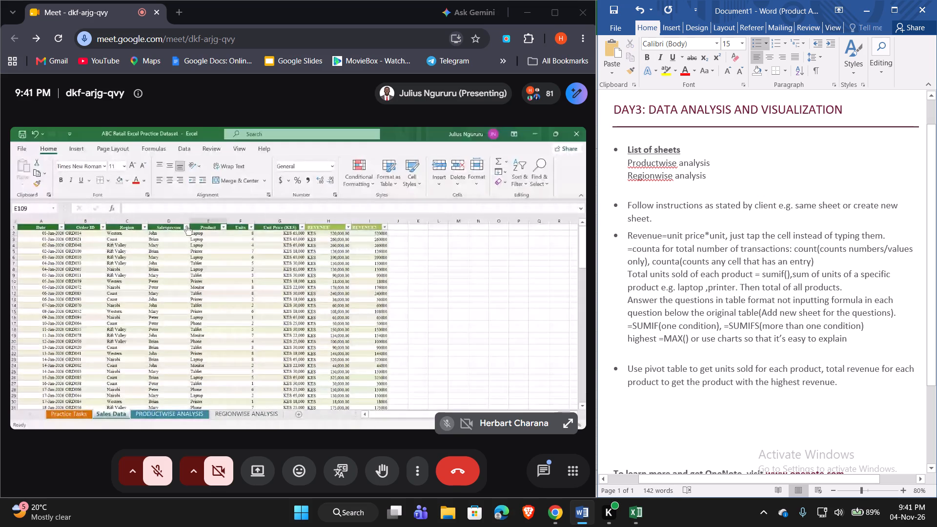
key(shift+Return)
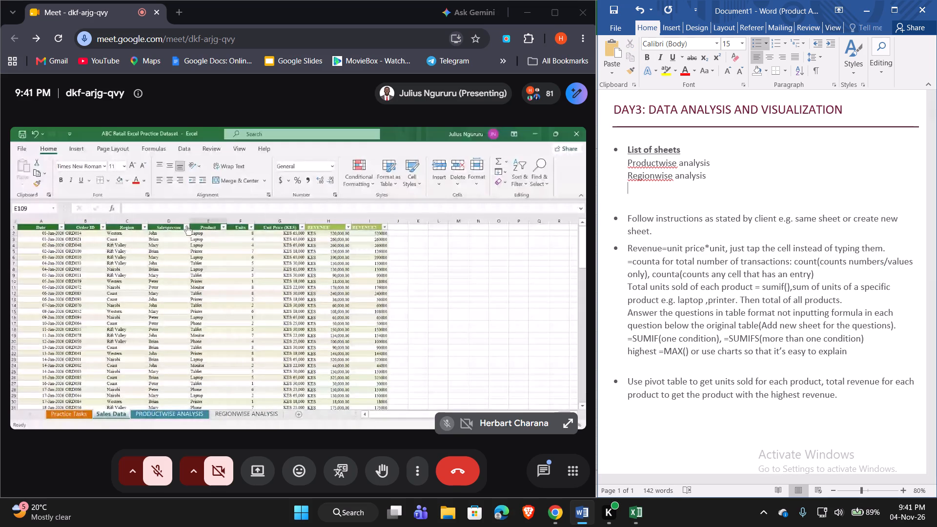
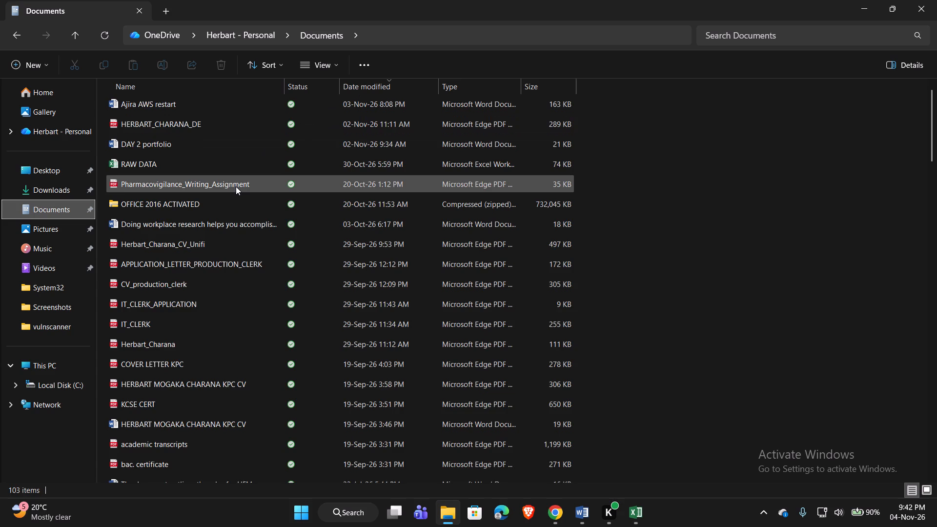
Create a new folder named "EXCEL ANALYSIS" in the Documents folder.
scroll(236, 186, down, 10)
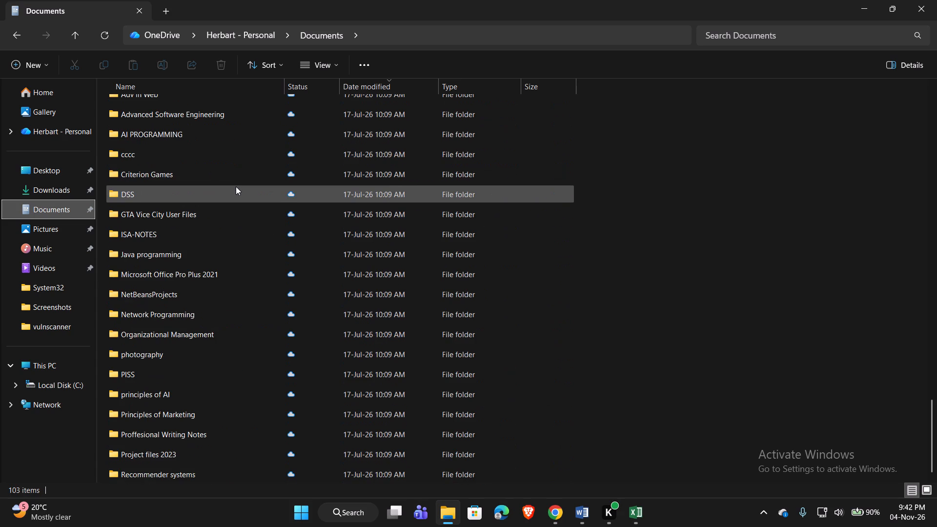
scroll(236, 186, up, 6)
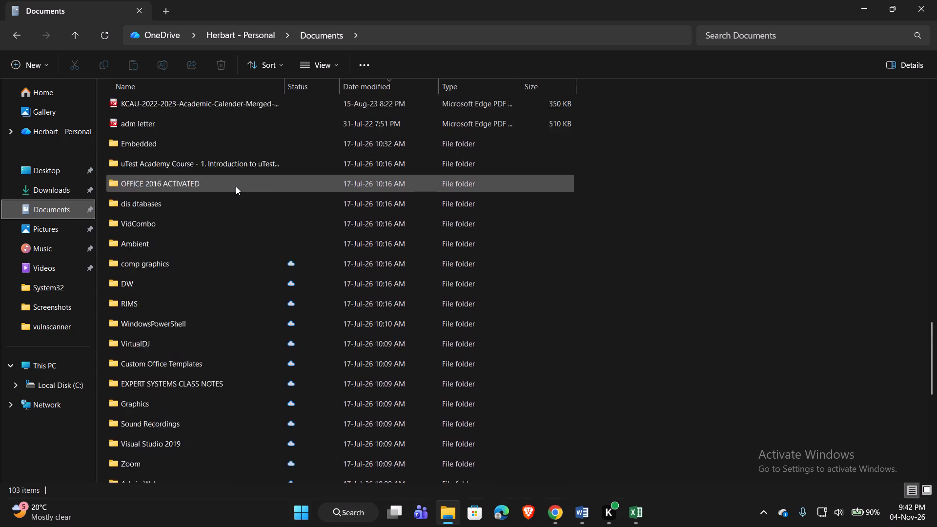
scroll(236, 186, up, 4)
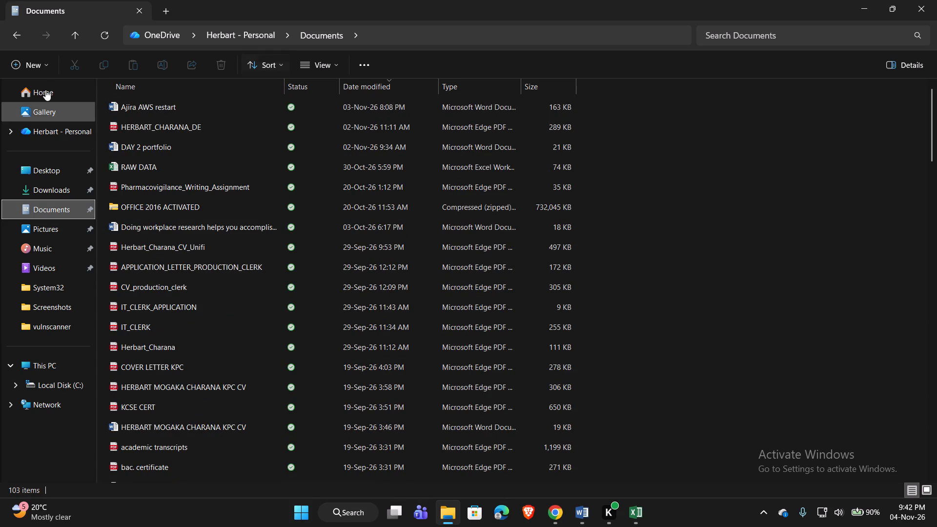
click(39, 70)
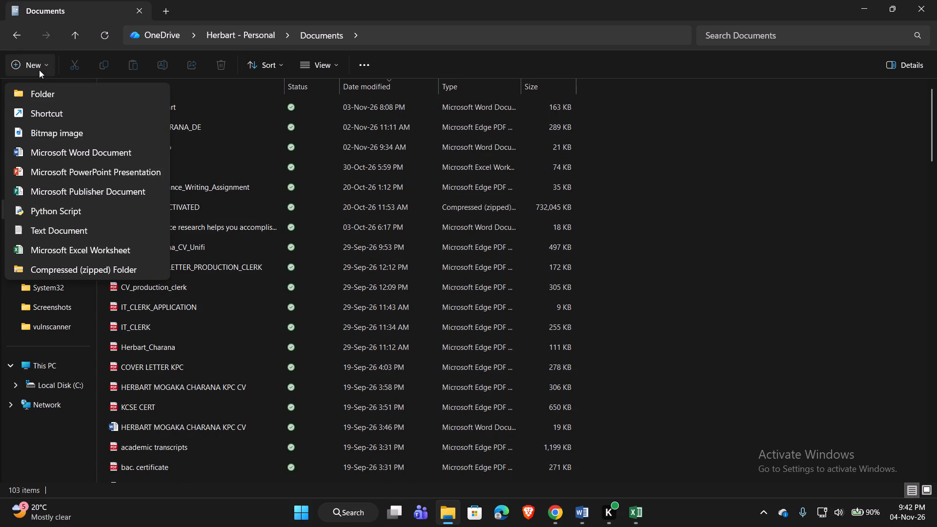
click(51, 96)
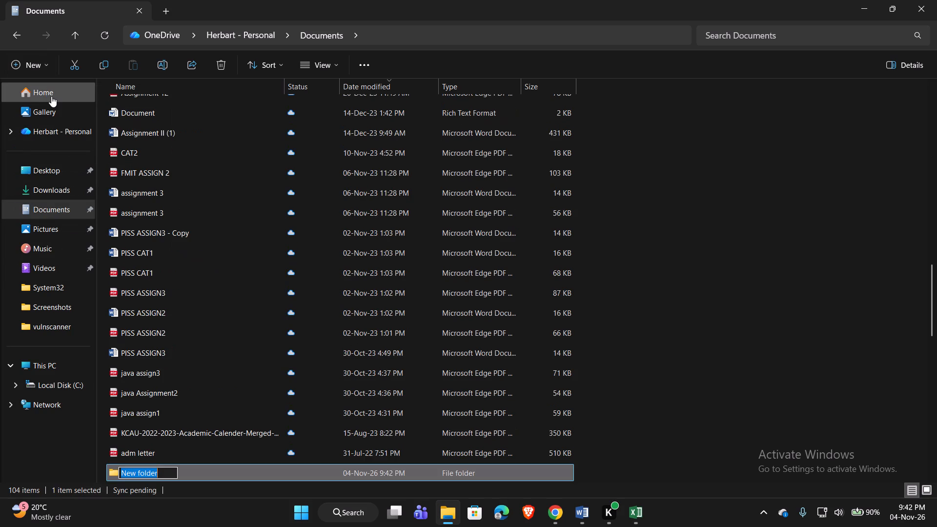
text(EXCE)
text(L ANALYSIS)
key(Return)
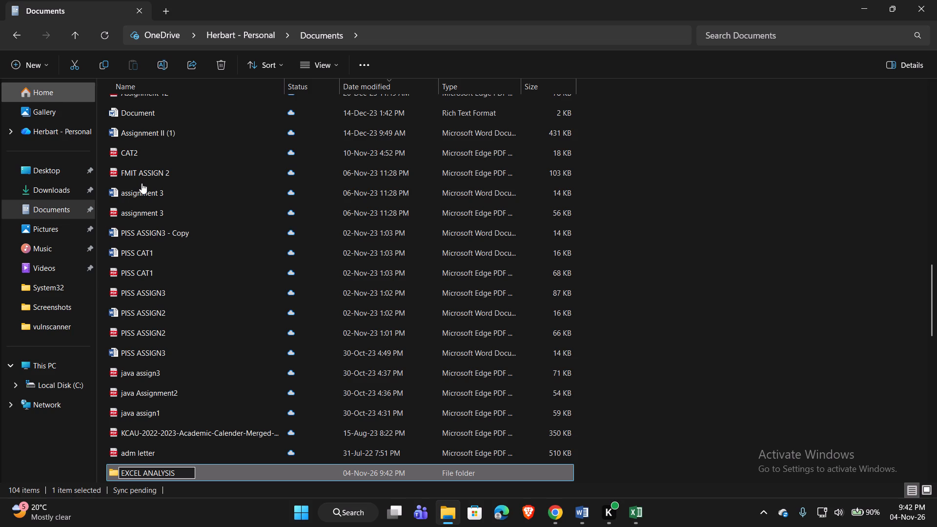
scroll(199, 184, up, 8)
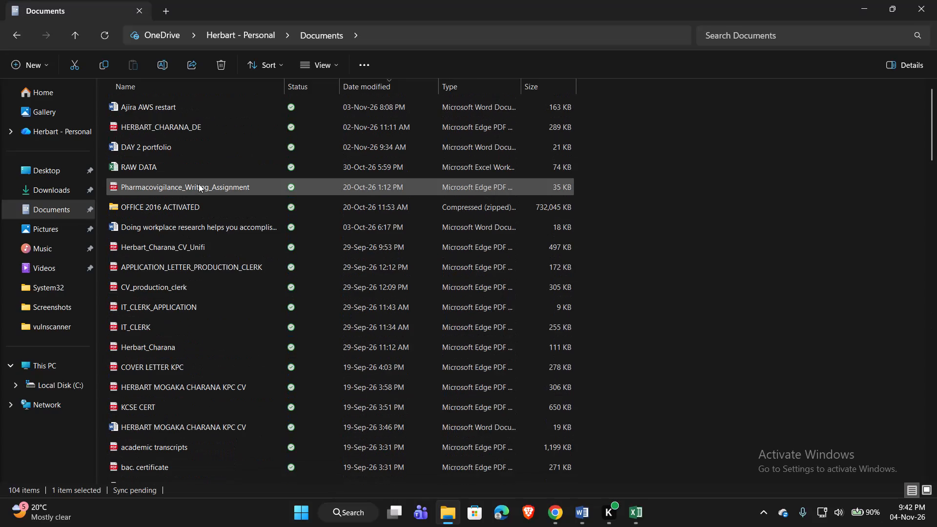
scroll(199, 184, up, 3)
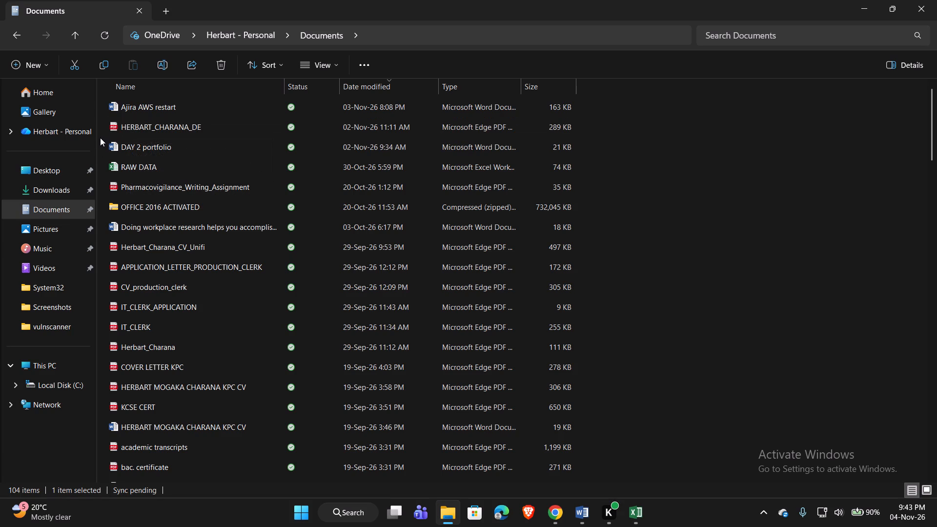
right_drag(100, 138, 143, 171)
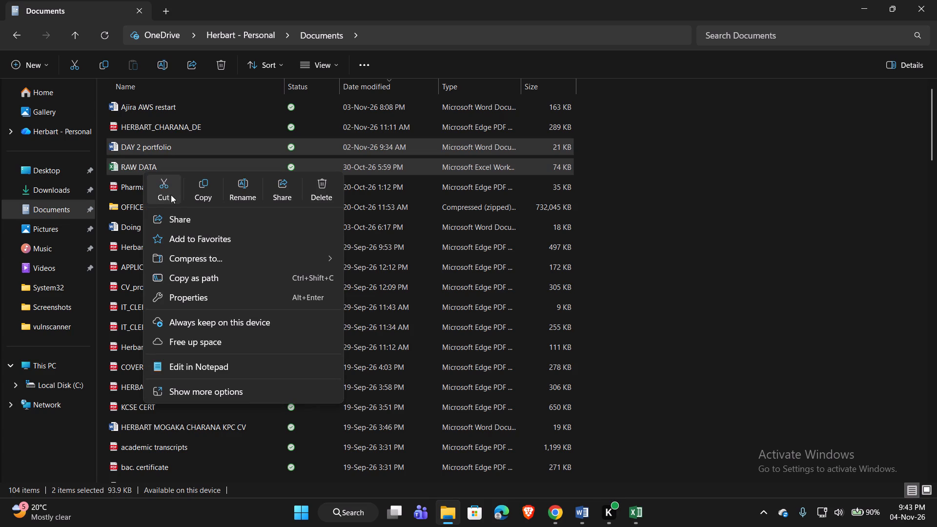
click(171, 195)
scroll(204, 249, down, 7)
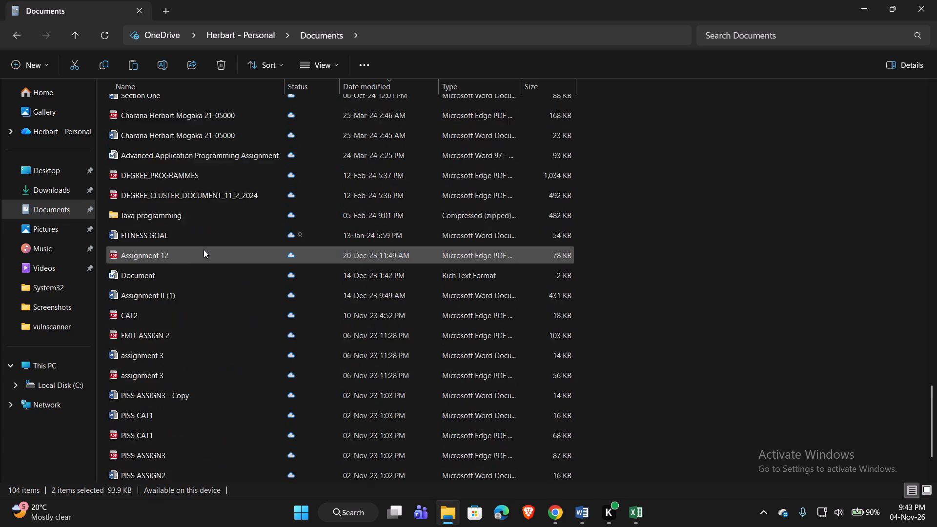
scroll(210, 348, down, 6)
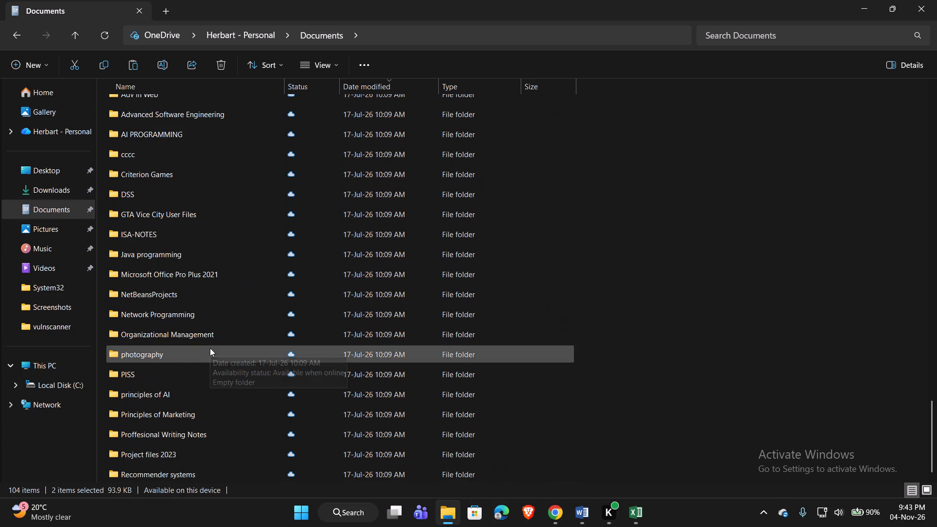
scroll(210, 348, down, 2)
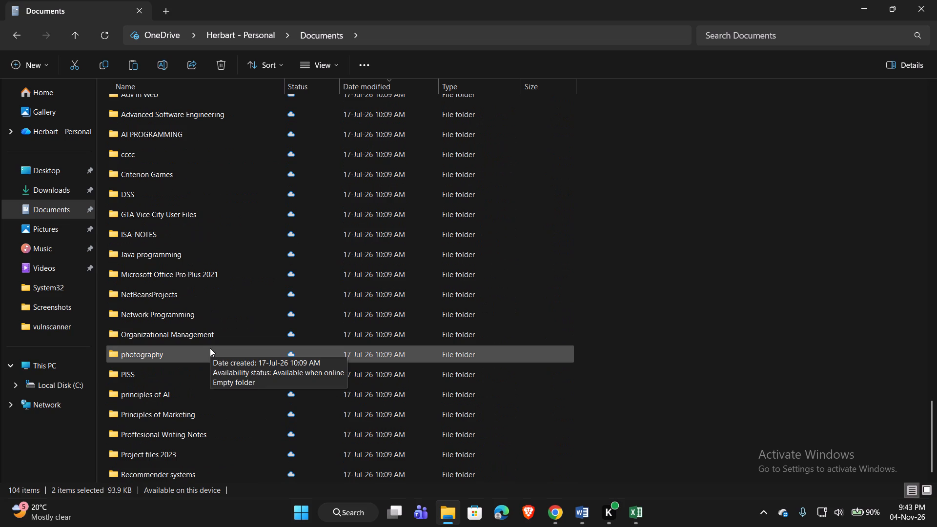
scroll(210, 348, down, 3)
scroll(210, 348, up, 1)
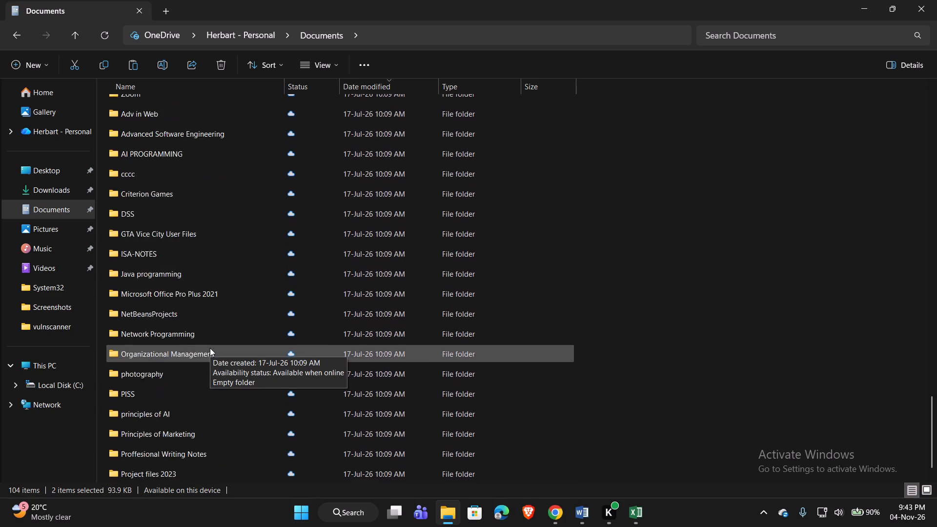
scroll(210, 348, up, 2)
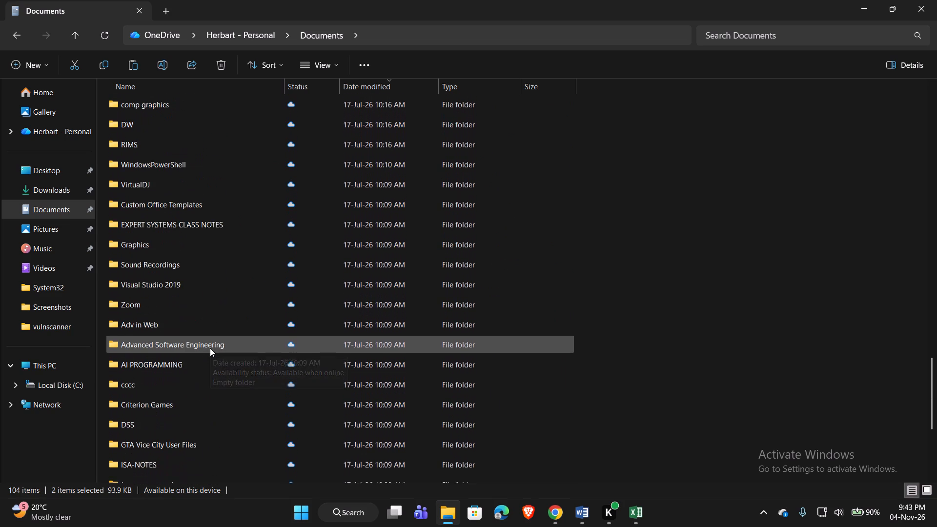
scroll(210, 348, up, 4)
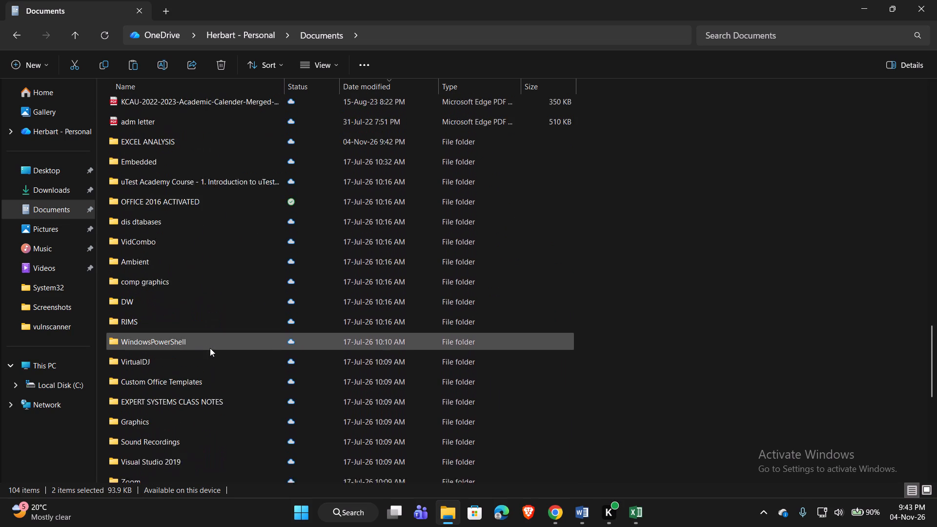
scroll(210, 348, up, 1)
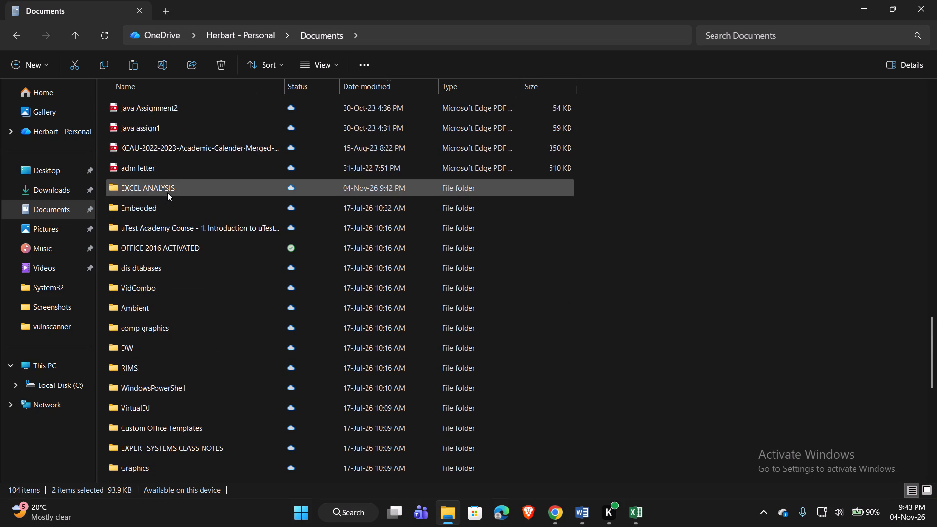
click(167, 192)
right_click(167, 192)
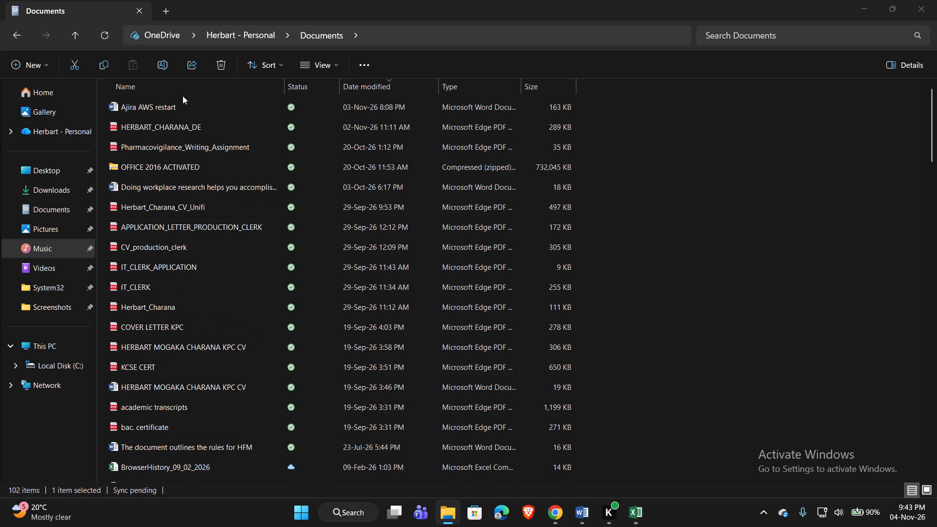
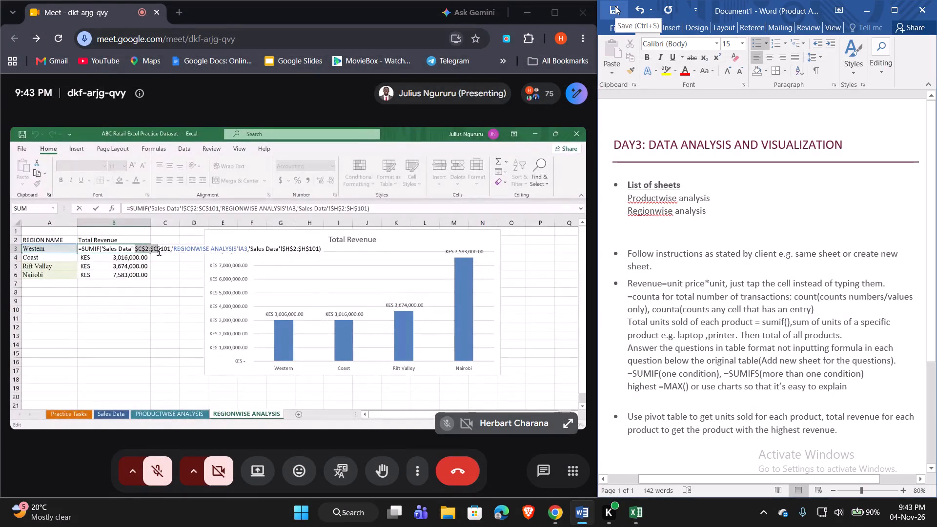
Save the lesson notes as a Word document named DAY3 in the "EXCEL ANALYSIS" folder inside Documents.
click(615, 6)
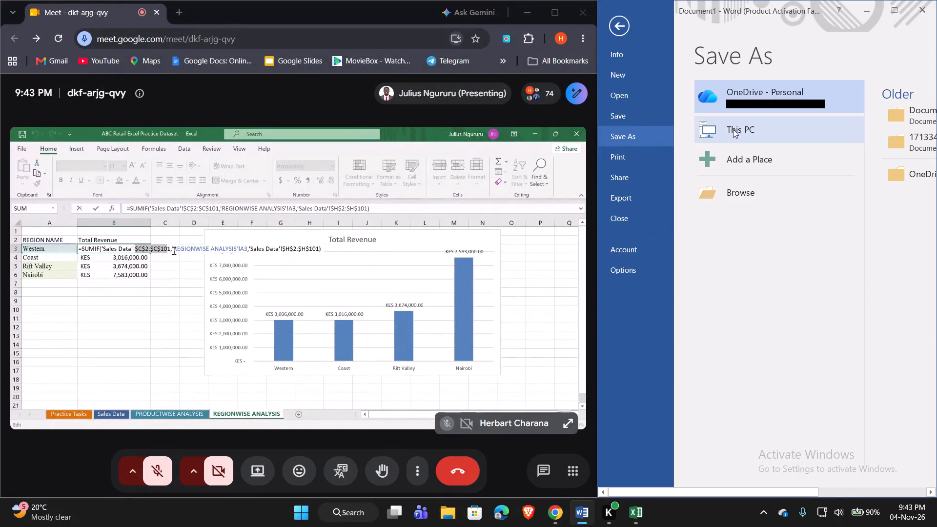
click(733, 129)
click(891, 114)
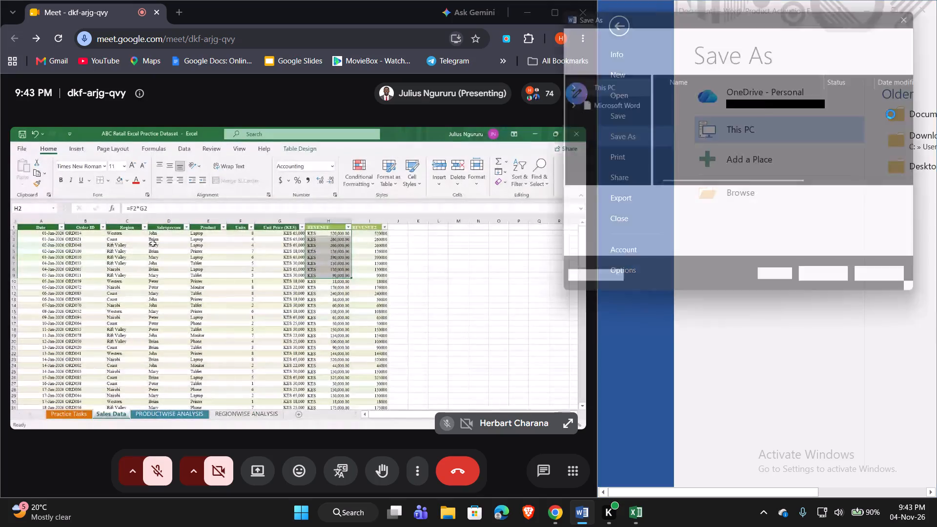
scroll(671, 153, down, 1)
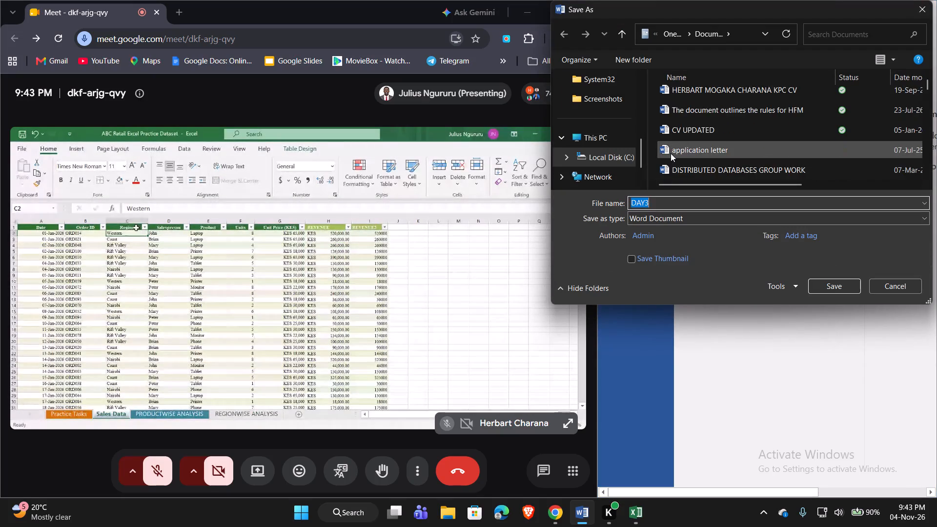
scroll(671, 153, down, 2)
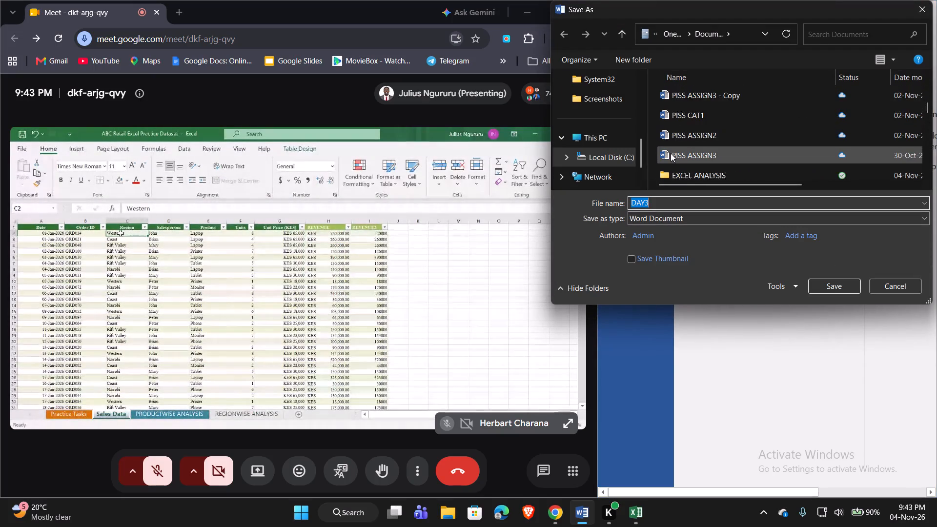
scroll(671, 153, down, 2)
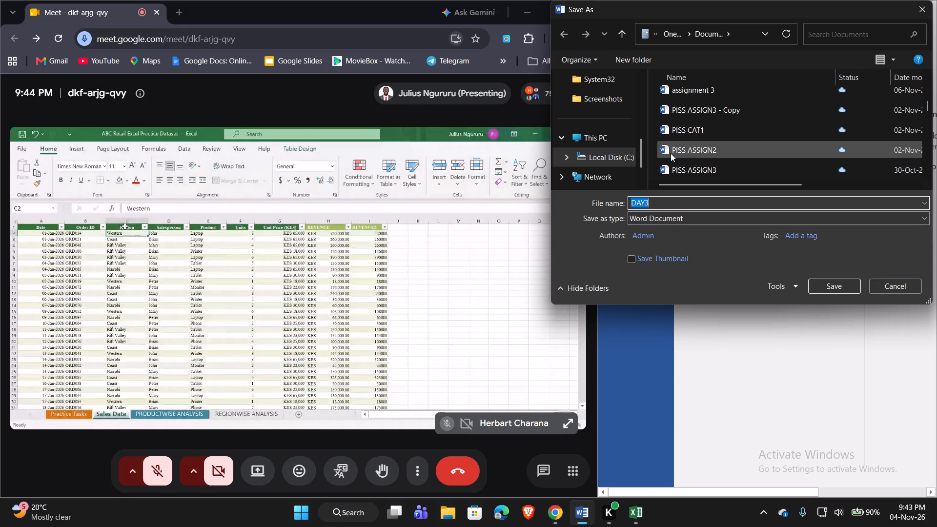
scroll(711, 157, down, 1)
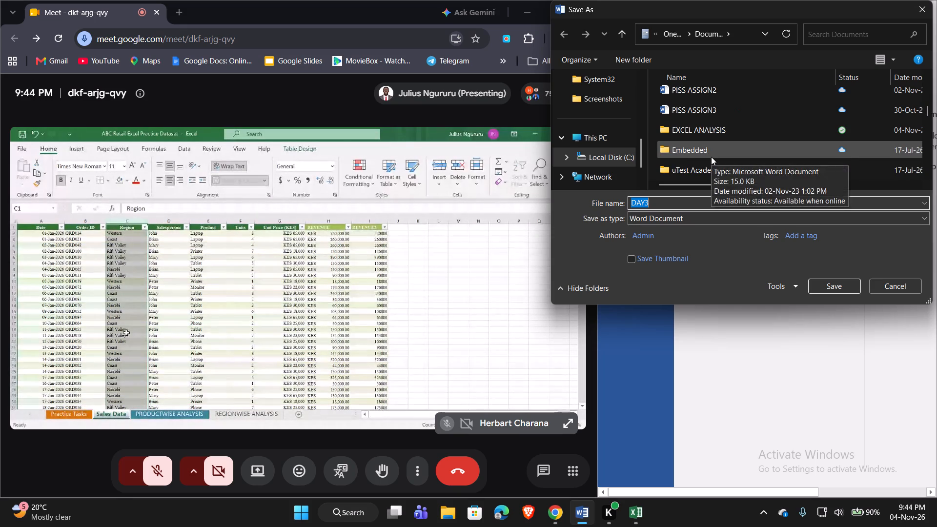
click(708, 134)
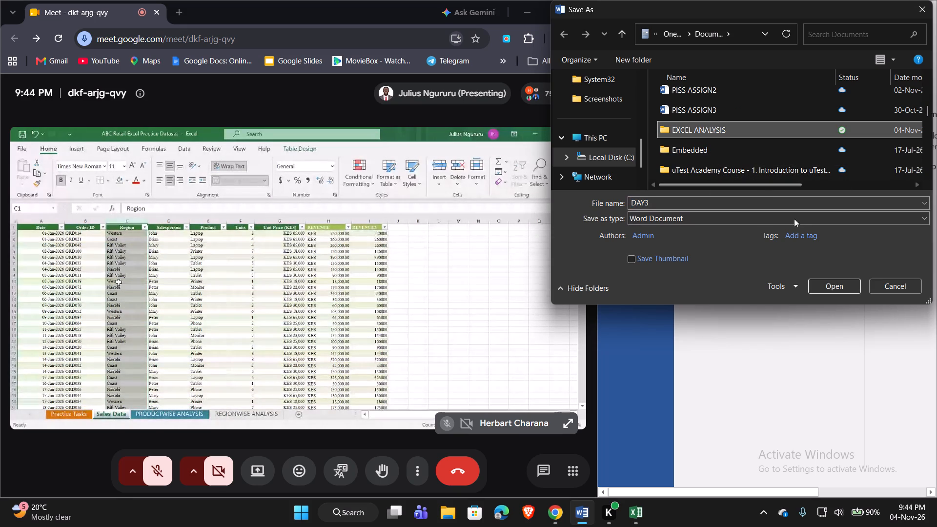
double_click(757, 128)
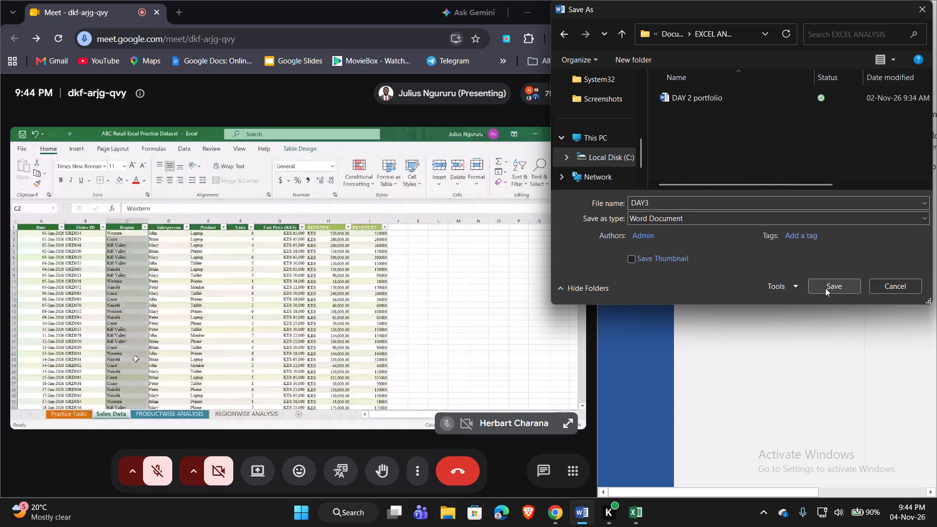
click(825, 288)
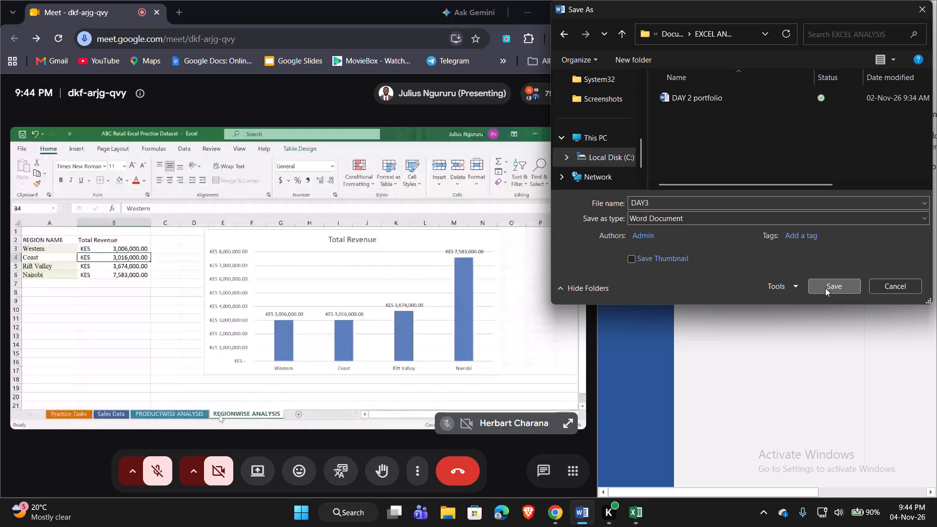